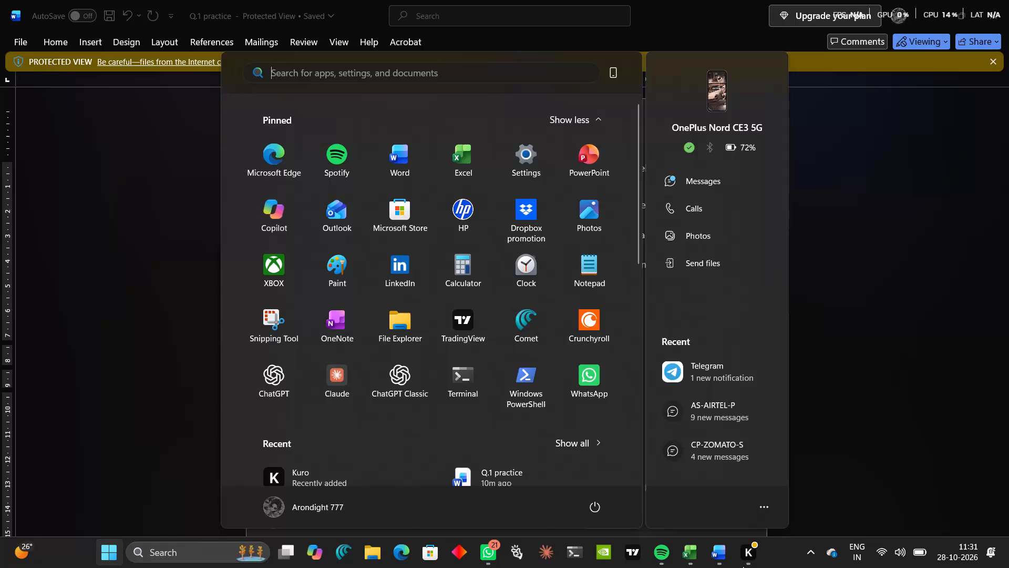
Switch to the Excel workbook Book1, label cell A6 "new price" and enter 1 beside it in B6.
{"action": "left_click", "coordinate": [697, 557]}
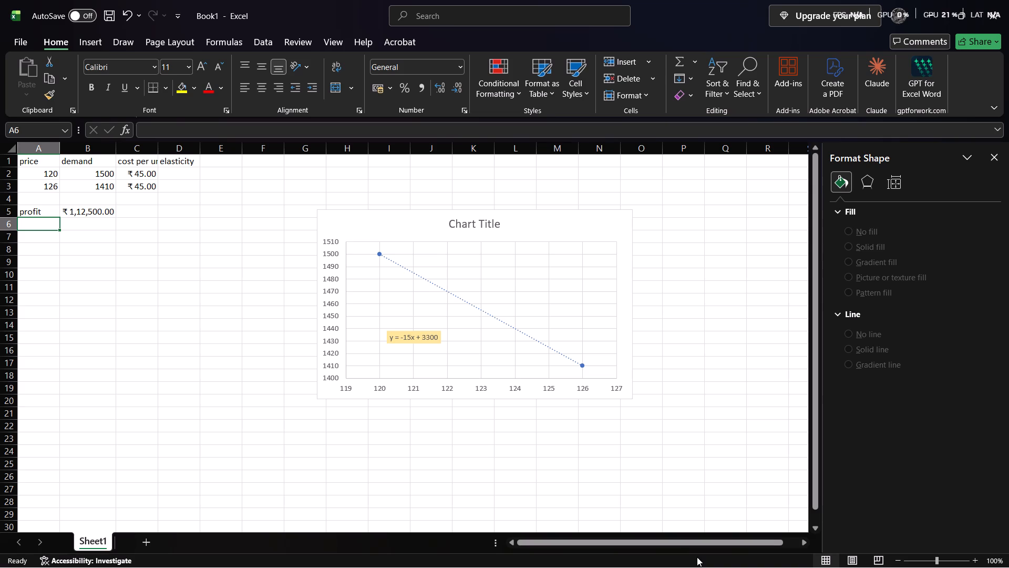
{"action": "type", "text": "new pri"}
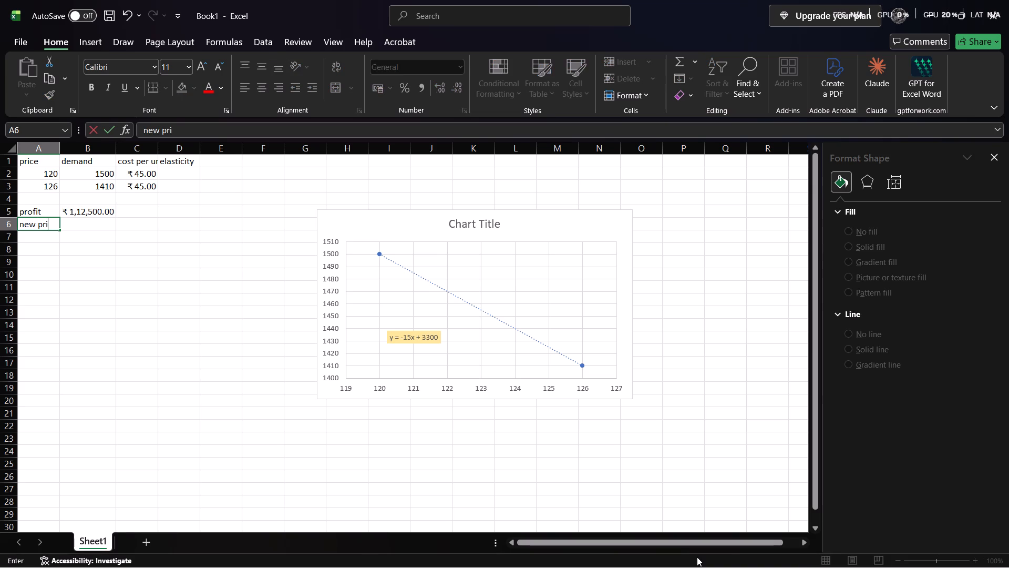
{"action": "type", "text": "ce"}
{"action": "key", "text": "Right"}
{"action": "key", "text": "1"}
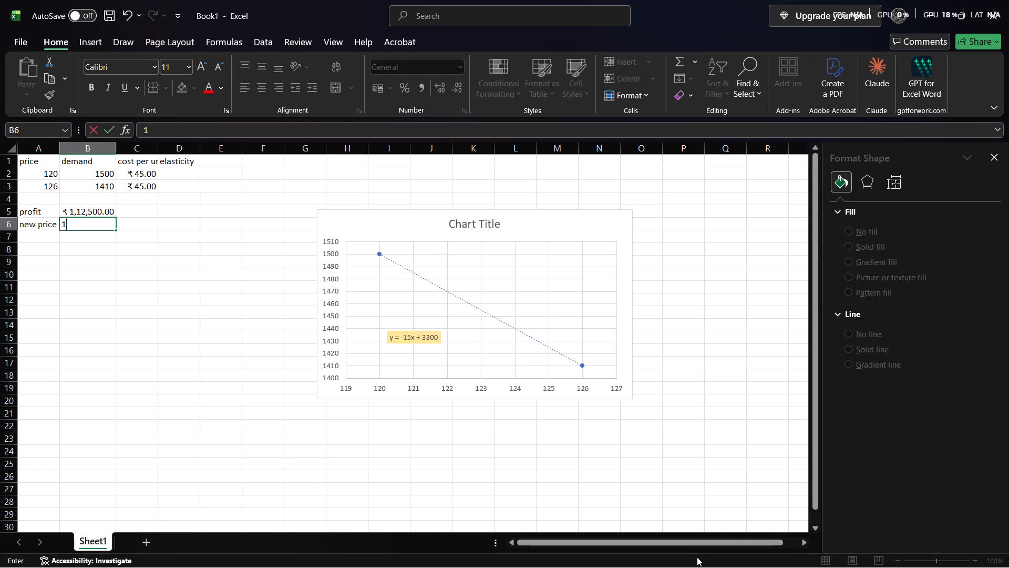
{"action": "key", "text": "Down"}
Label cell A7 "new demand".
{"action": "key", "text": "Left"}
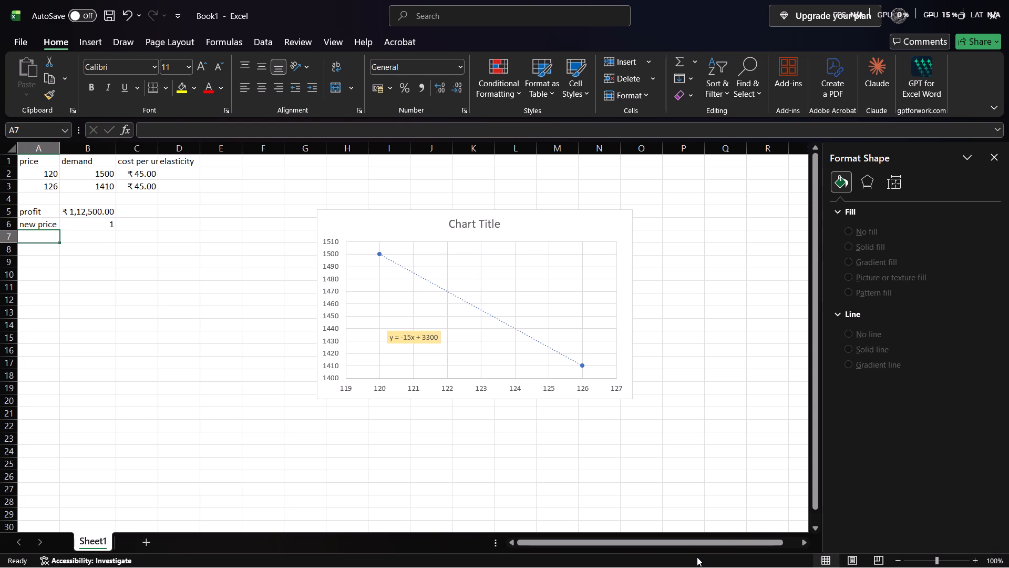
{"action": "type", "text": "new"}
{"action": "key", "text": "space"}
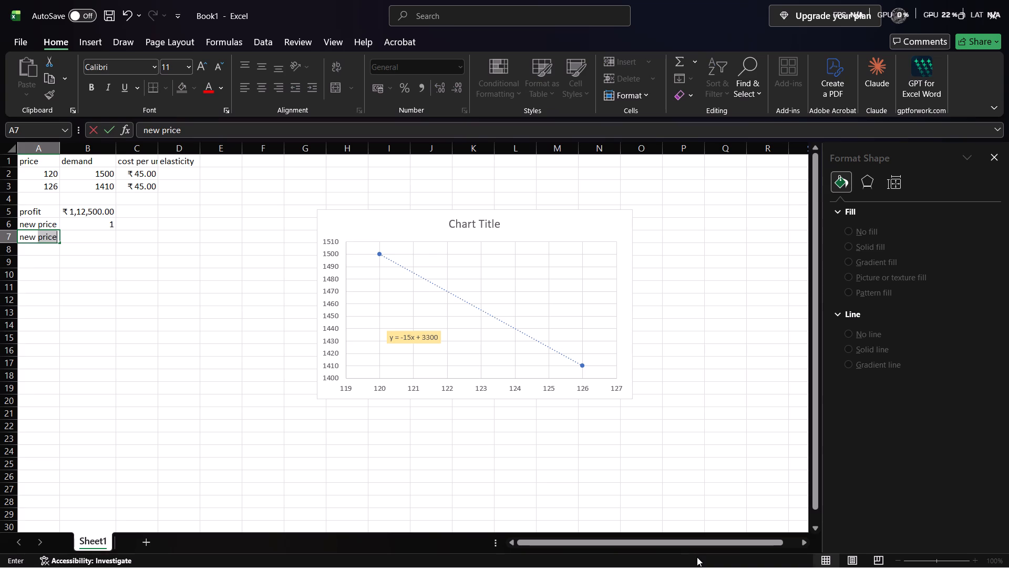
{"action": "type", "text": "demand"}
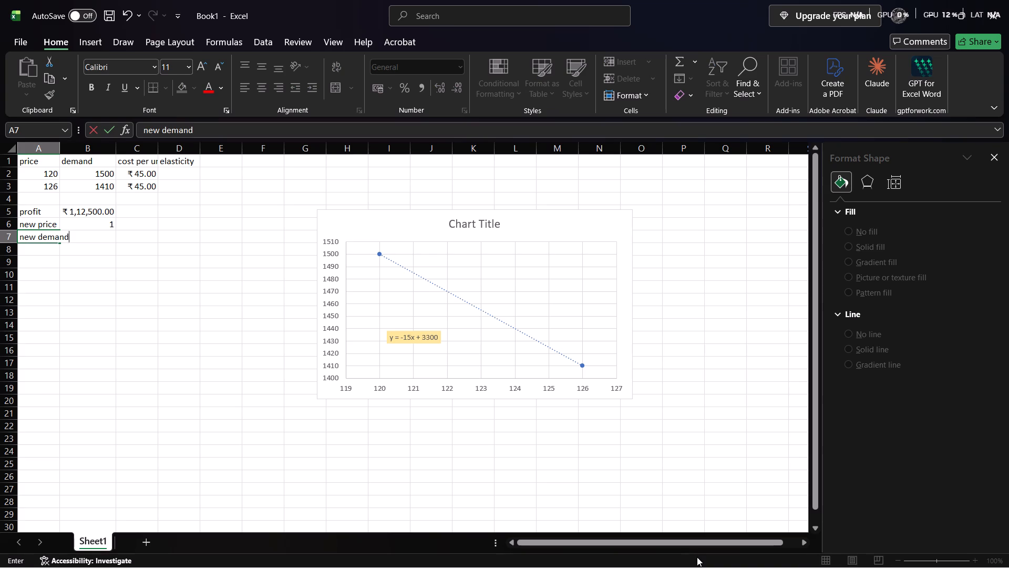
Calculate the new demand in B7 from the trendline equation with the formula =-15*(B6)+3300 and check the cell's formula.
{"action": "key", "text": "Right"}
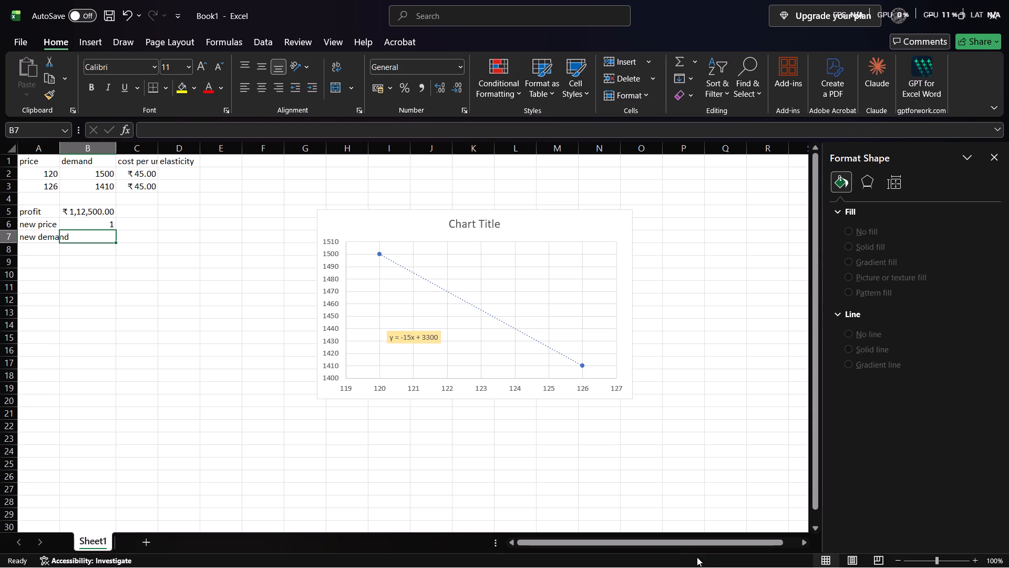
{"action": "key", "text": "1"}
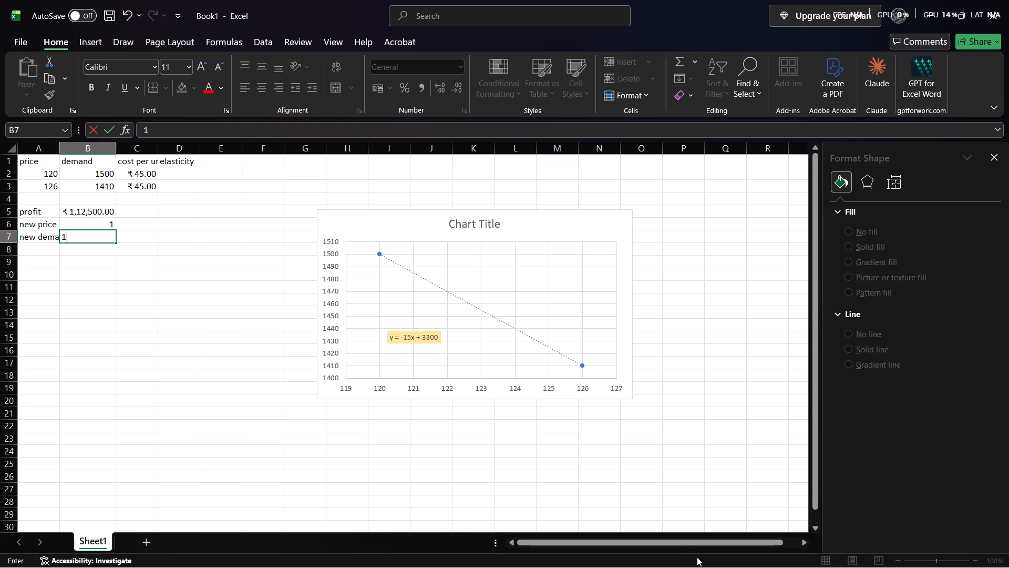
{"action": "key", "text": "5"}
{"action": "key", "text": "BackSpace"}
{"action": "key", "text": "BackSpace"}
{"action": "key", "text": "equal"}
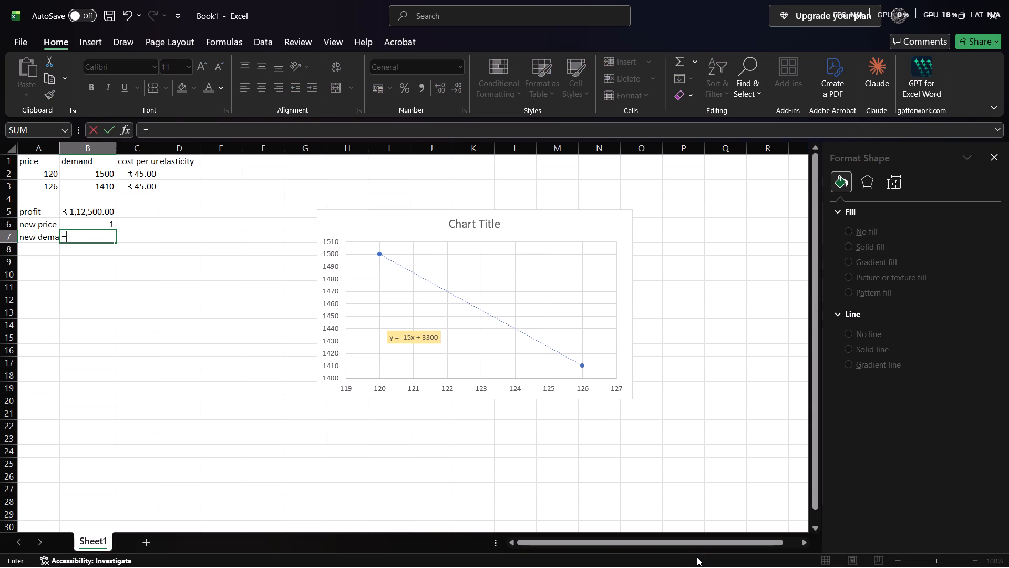
{"action": "key", "text": "1"}
{"action": "key", "text": "BackSpace"}
{"action": "type", "text": "-15"}
{"action": "key", "text": "shift+parenleft"}
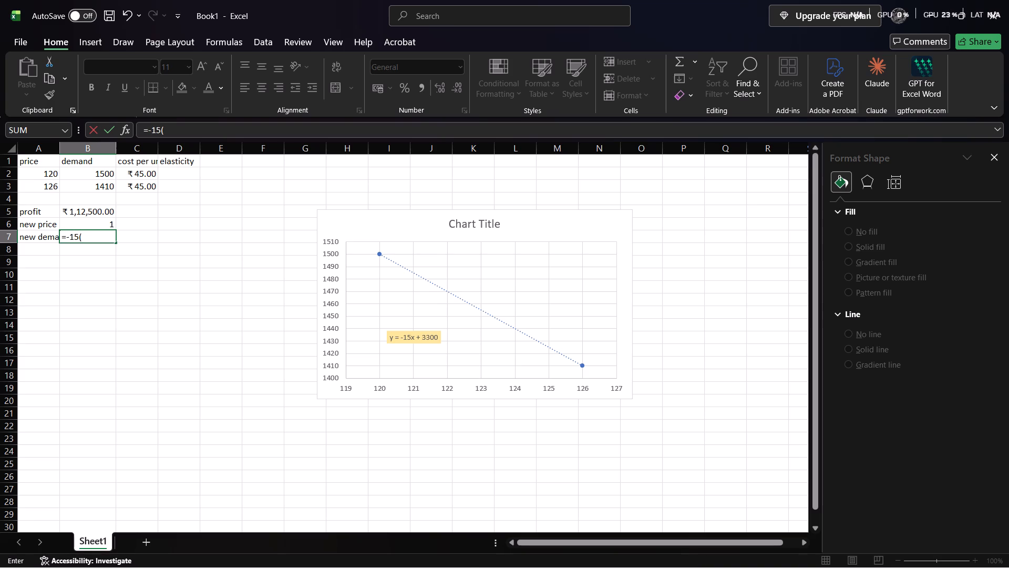
{"action": "left_click", "coordinate": [105, 222]}
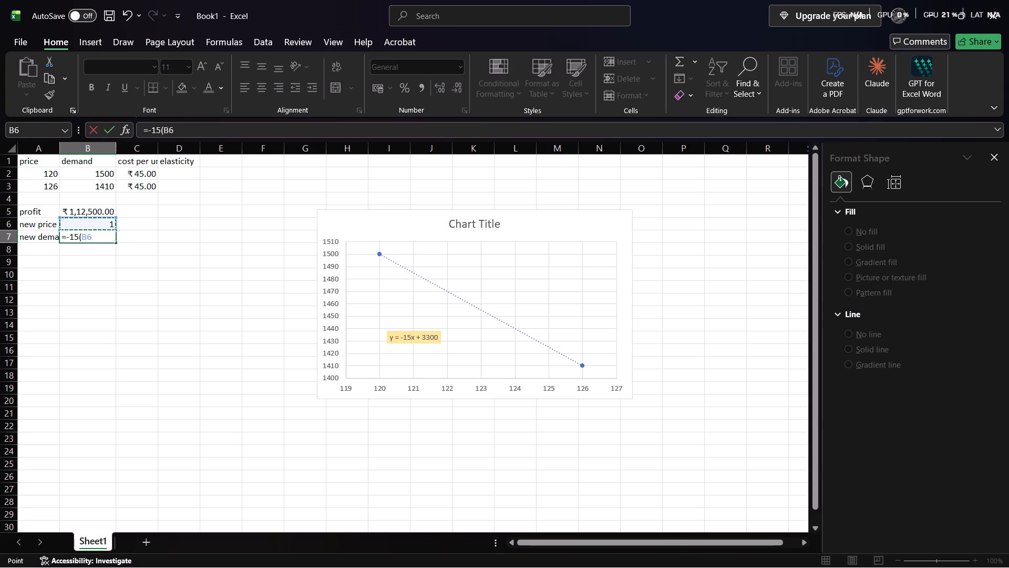
{"action": "key", "text": "shift+parenright"}
{"action": "key", "text": "shift+plus"}
{"action": "type", "text": "33"}
{"action": "type", "text": "00"}
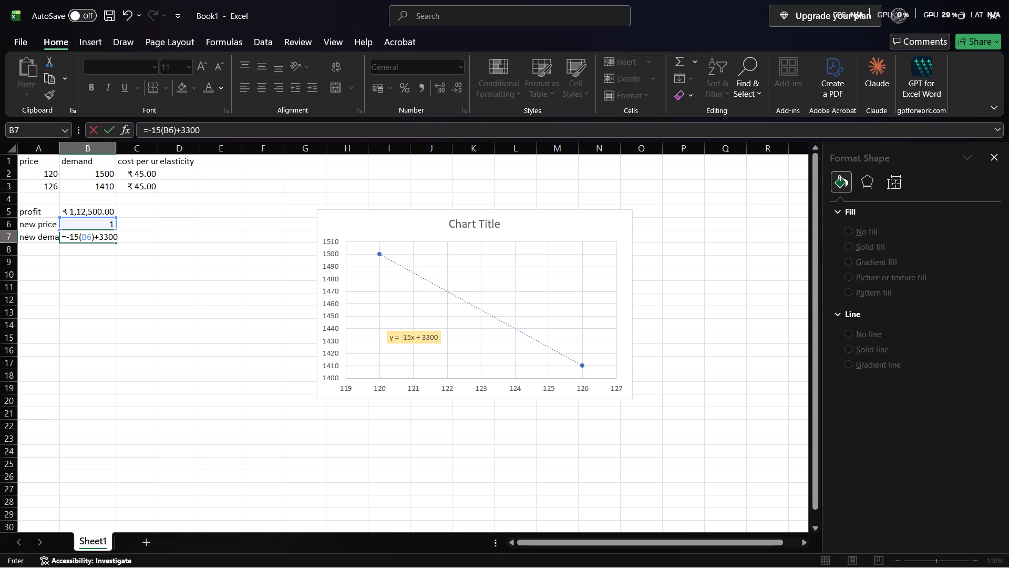
{"action": "key", "text": "Return"}
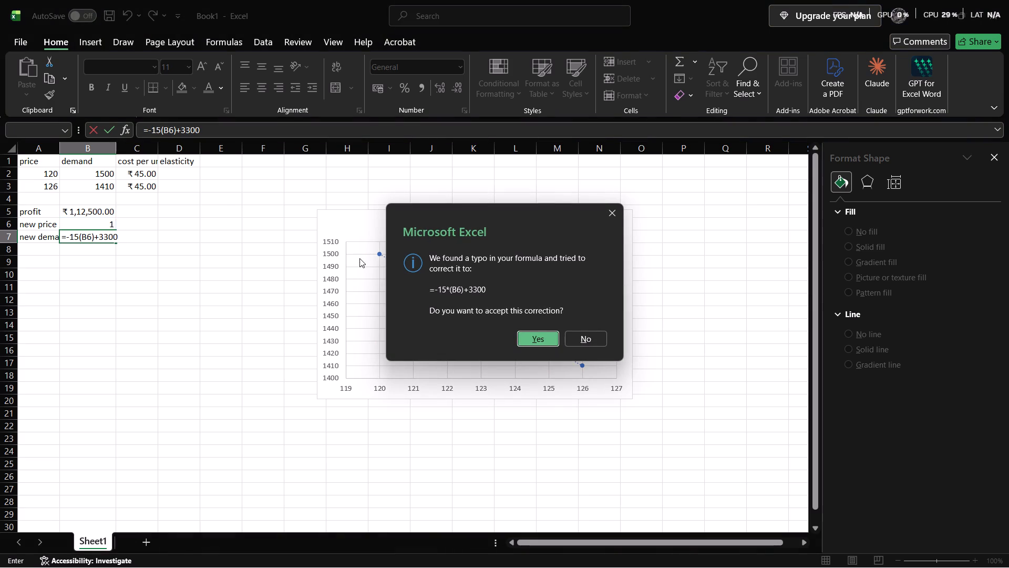
{"action": "left_click", "coordinate": [538, 336]}
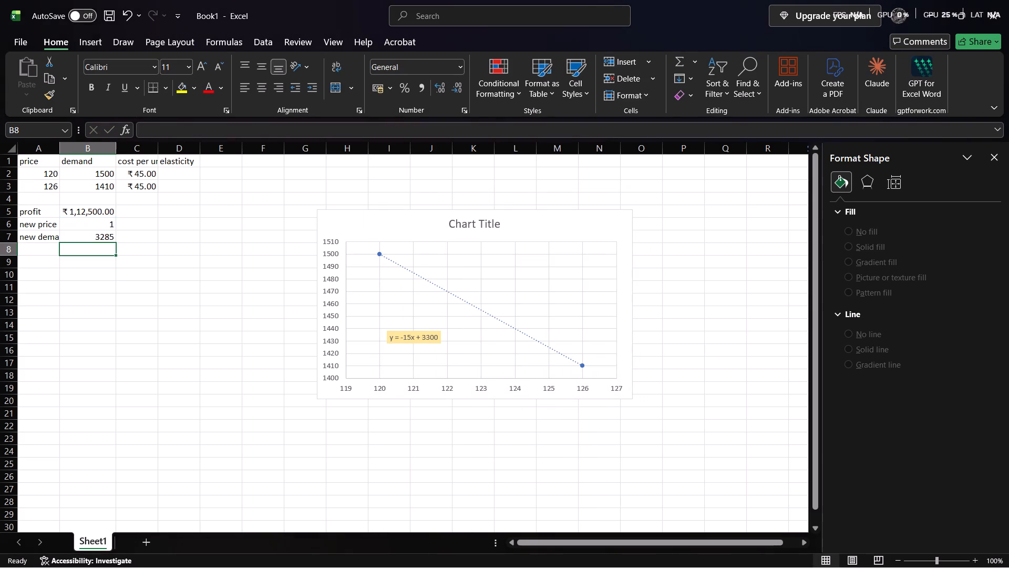
{"action": "left_click", "coordinate": [99, 238]}
{"action": "left_click", "coordinate": [99, 238]}
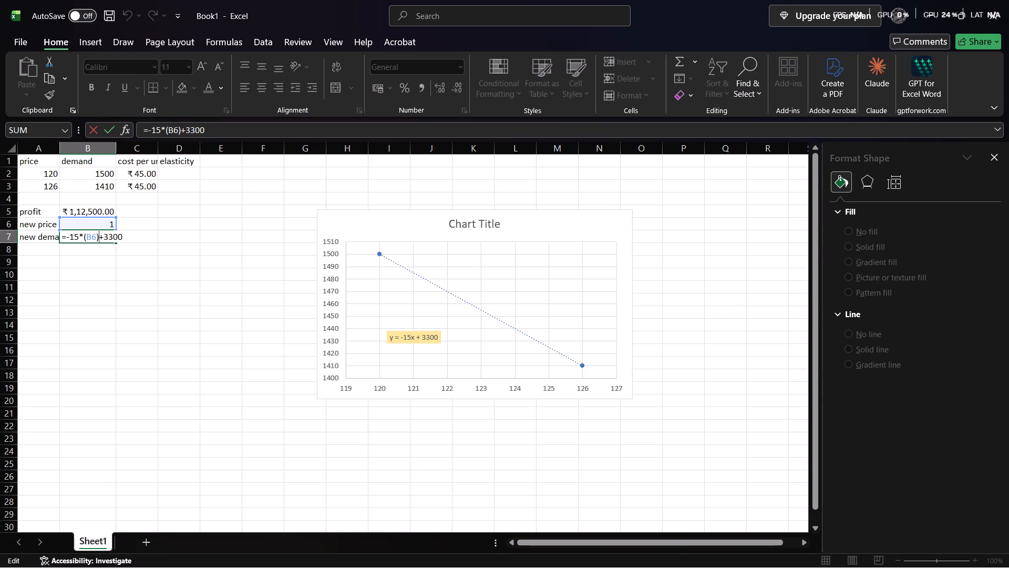
Label cell A8 "new profit".
{"action": "left_click", "coordinate": [37, 246]}
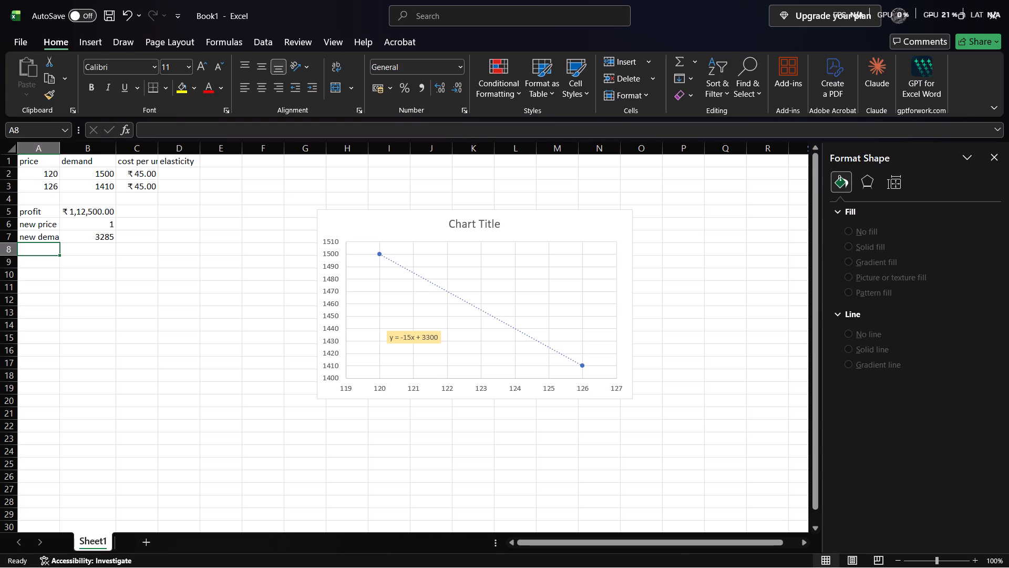
{"action": "type", "text": "new"}
{"action": "key", "text": "space"}
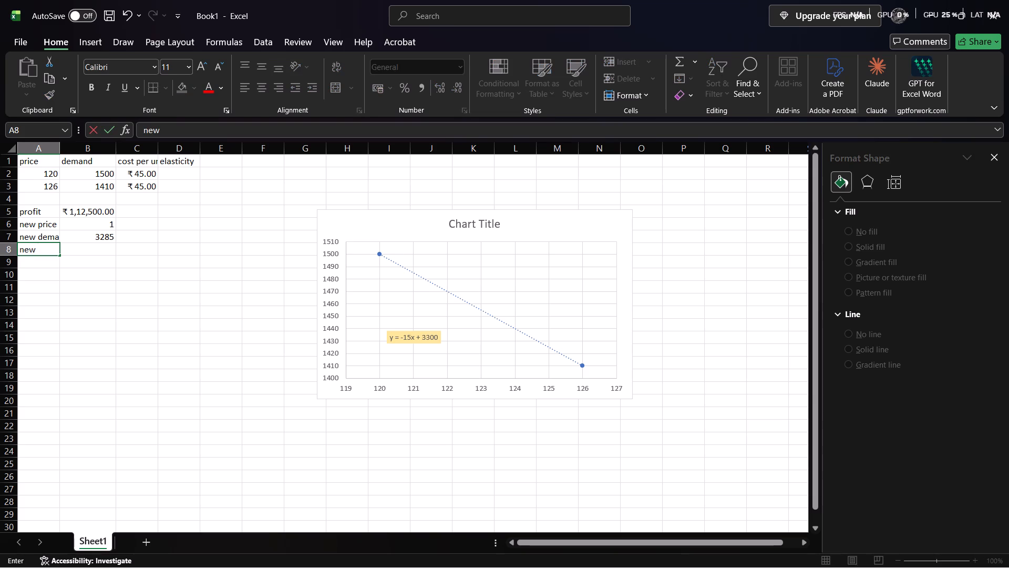
{"action": "type", "text": "pe"}
{"action": "key", "text": "BackSpace"}
{"action": "type", "text": "rofi"}
{"action": "key", "text": "t"}
{"action": "left_click", "coordinate": [73, 246]}
Calculate the new profit in B8 with the formula =(B6-C2)*B7.
{"action": "left_click", "coordinate": [85, 255]}
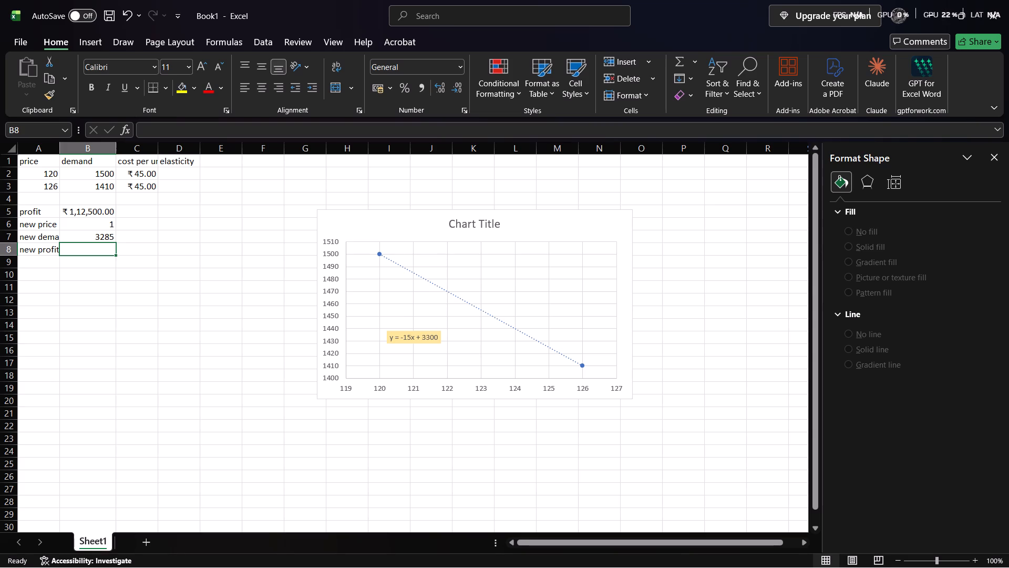
{"action": "key", "text": "equal"}
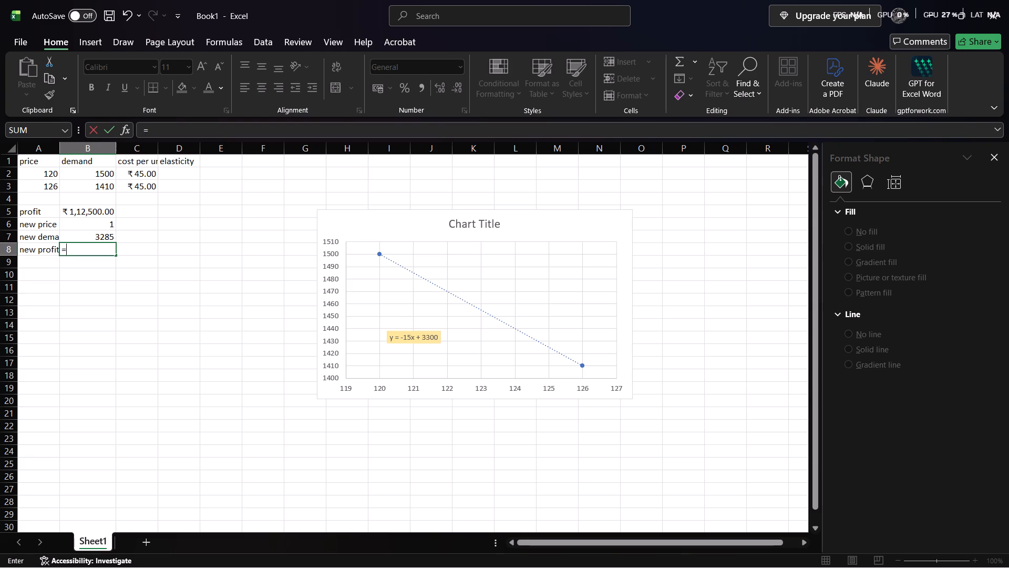
{"action": "left_click", "coordinate": [107, 224]}
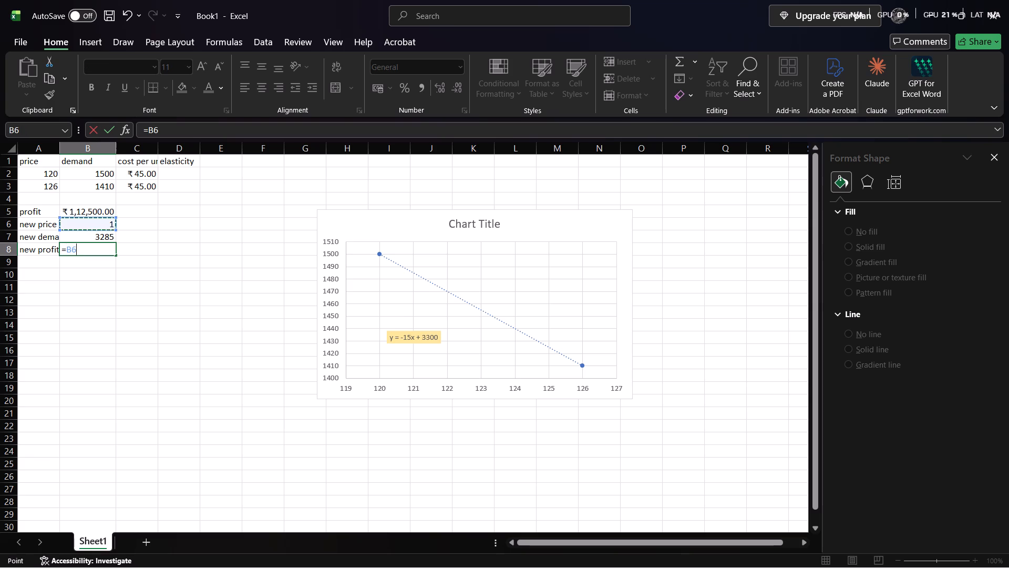
{"action": "key", "text": "BackSpace"}
{"action": "key", "text": "BackSpace"}
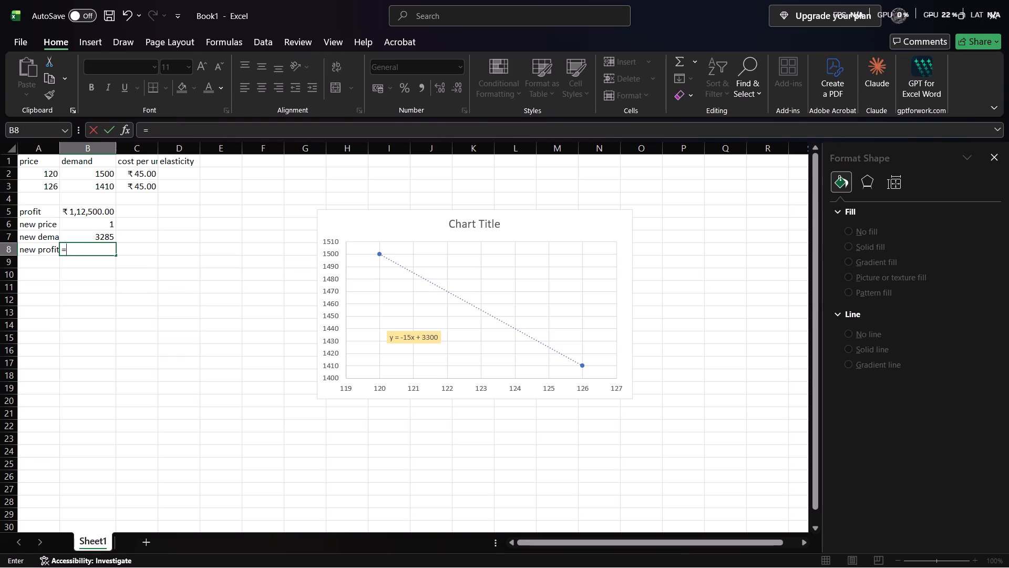
{"action": "key", "text": "shift+parenleft"}
{"action": "left_click", "coordinate": [106, 221]}
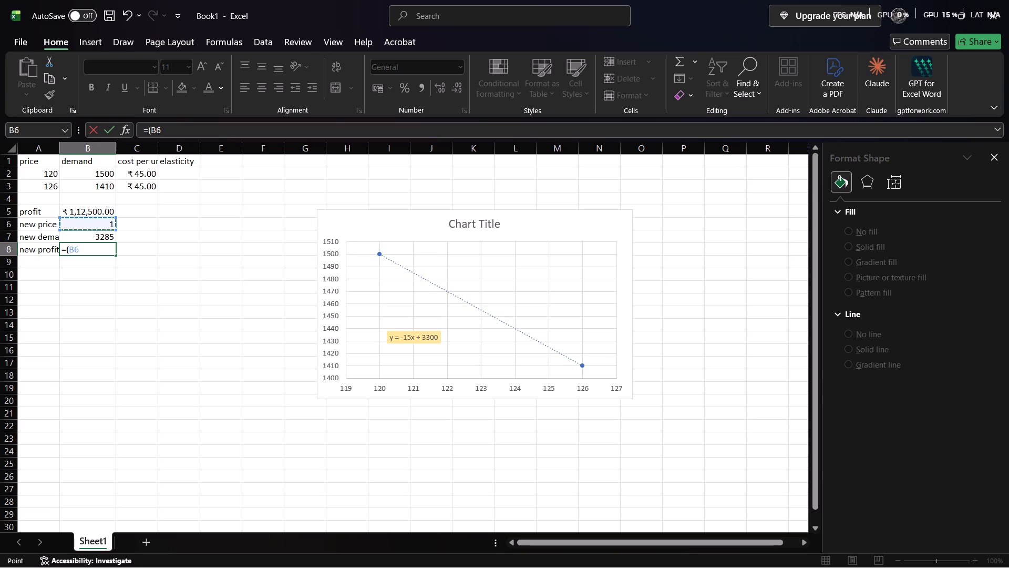
{"action": "key", "text": "minus"}
{"action": "left_click", "coordinate": [142, 173]}
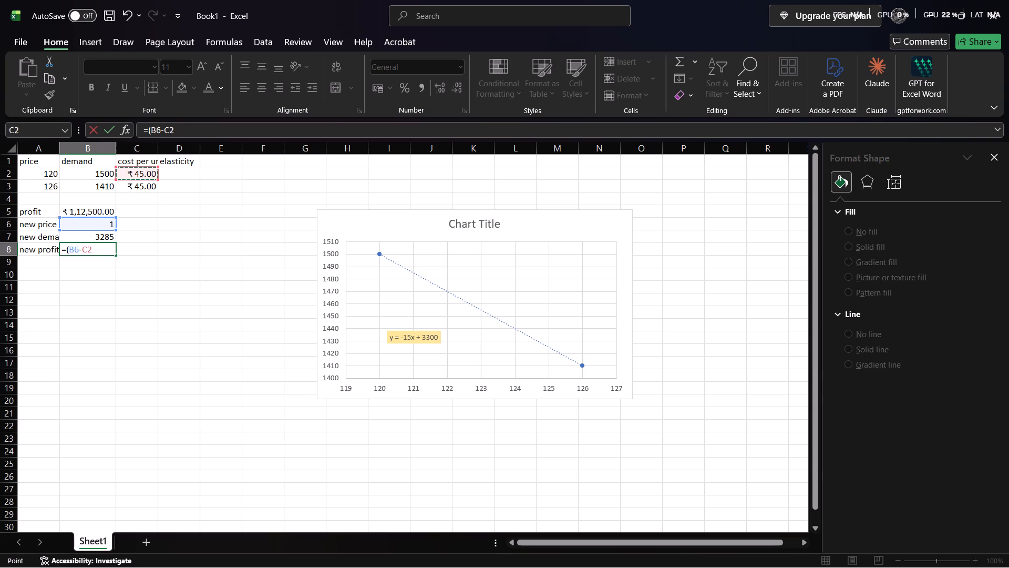
{"action": "key", "text": "shift+parenright"}
{"action": "key", "text": "shift+asterisk"}
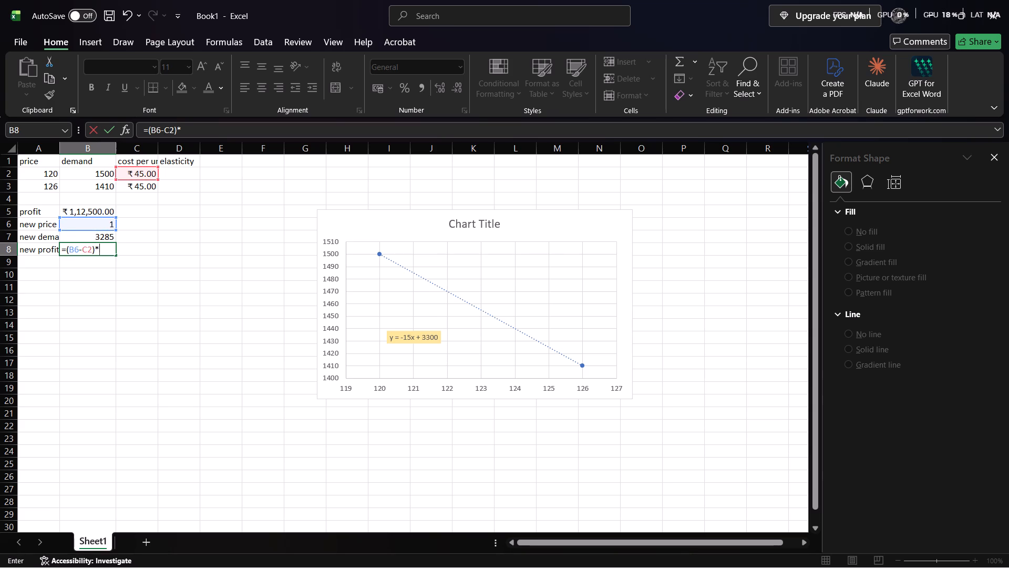
{"action": "left_click", "coordinate": [97, 238]}
{"action": "key", "text": "Return"}
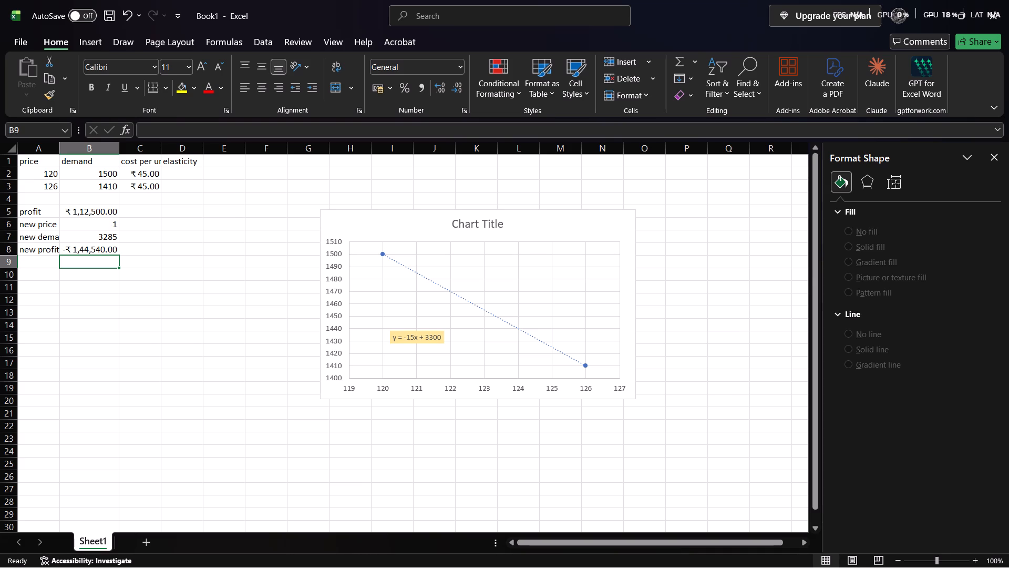
Set up Solver to maximize the new profit in $B$8 by changing the new price cell $B$6.
{"action": "left_click", "coordinate": [88, 249]}
{"action": "left_click", "coordinate": [258, 35]}
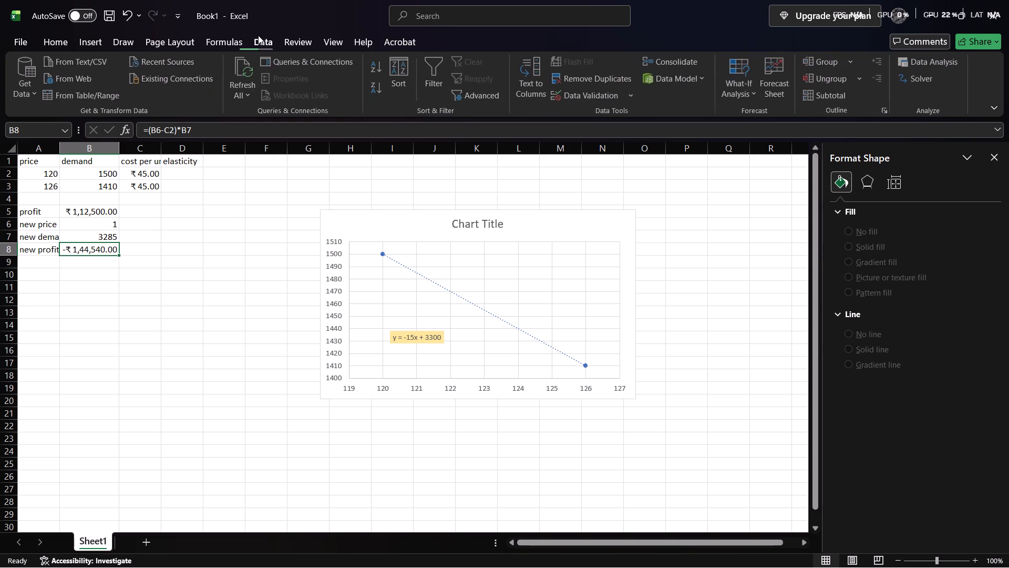
{"action": "left_click", "coordinate": [920, 74]}
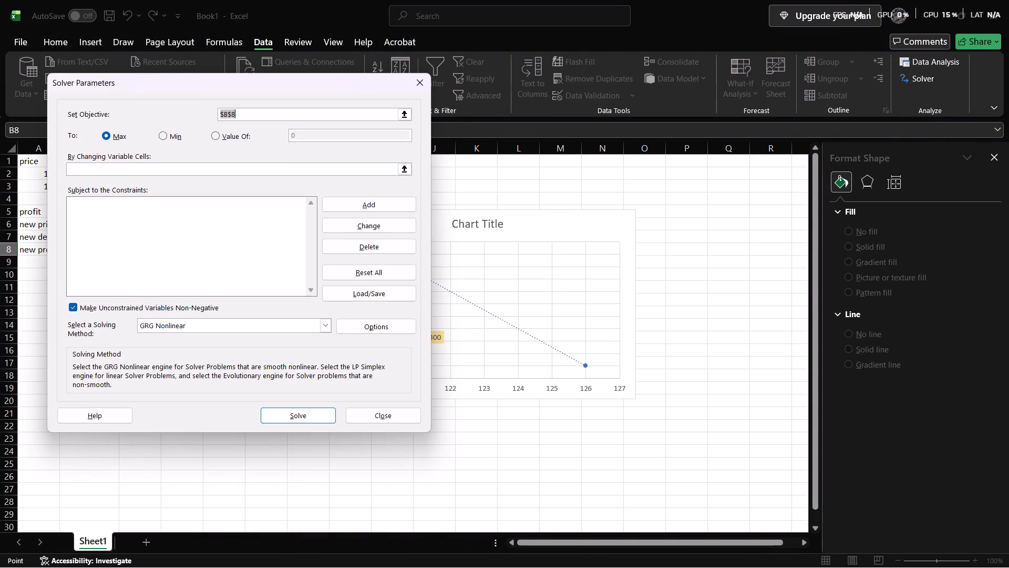
{"action": "left_click", "coordinate": [431, 86]}
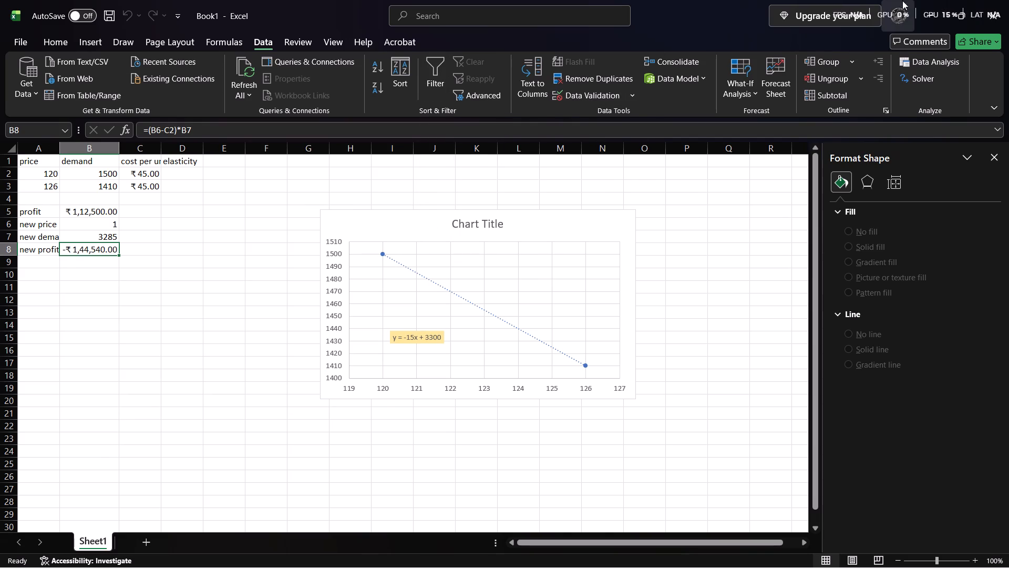
{"action": "left_click", "coordinate": [919, 80]}
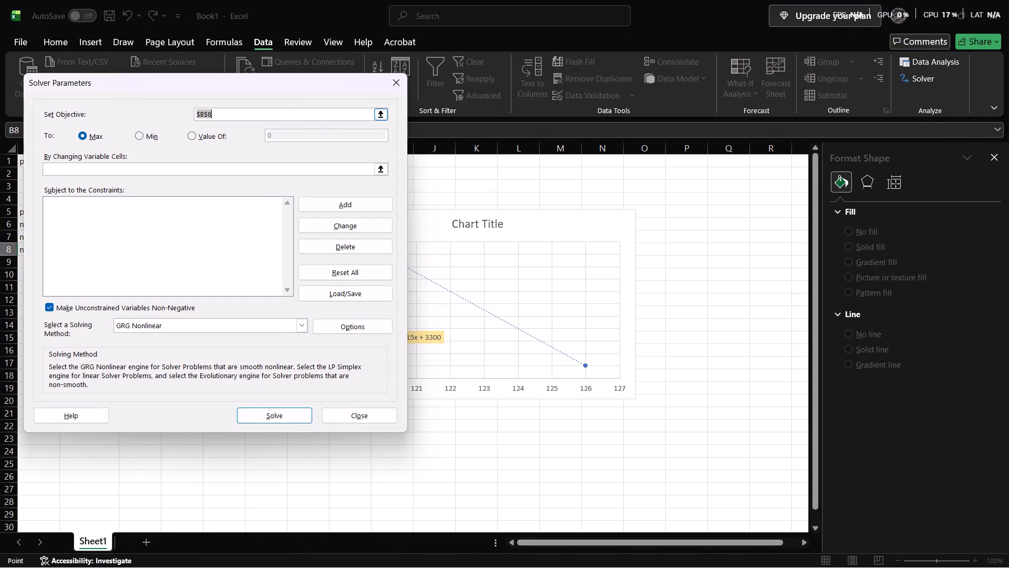
{"action": "key", "text": "BackSpace"}
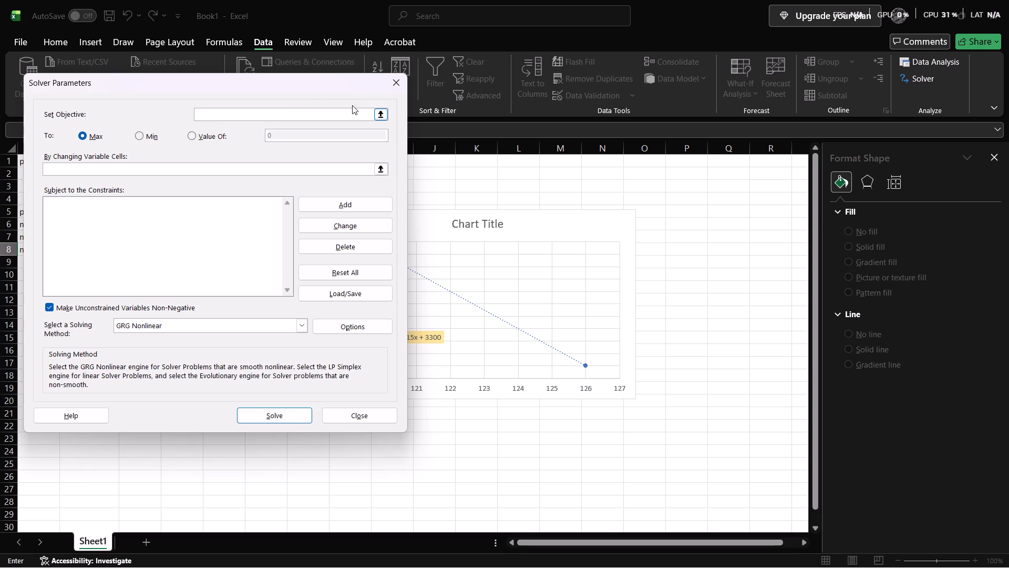
{"action": "left_click", "coordinate": [375, 109]}
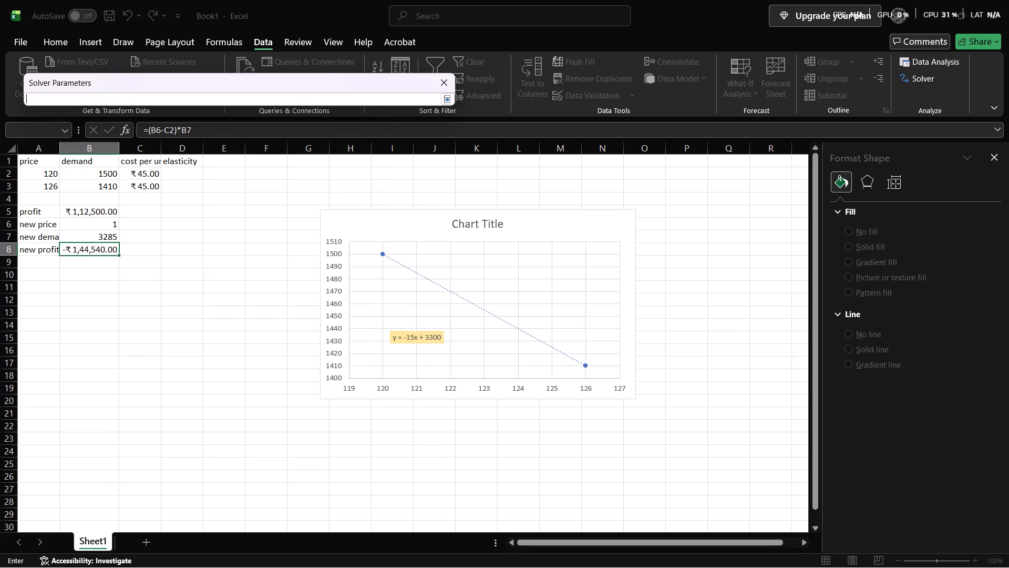
{"action": "left_click", "coordinate": [88, 251]}
{"action": "left_click", "coordinate": [451, 99]}
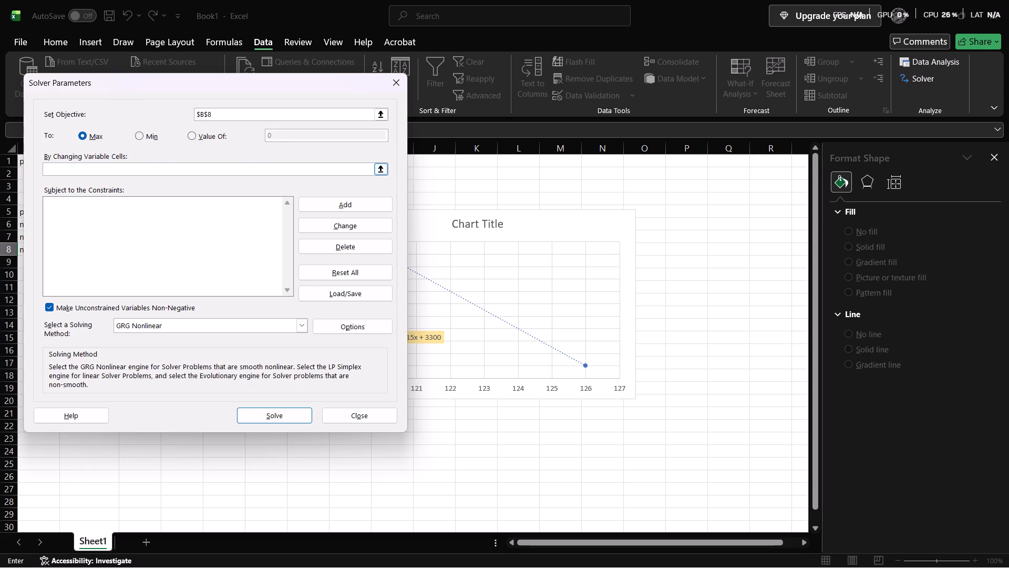
{"action": "left_click", "coordinate": [353, 169]}
{"action": "left_click", "coordinate": [380, 170]}
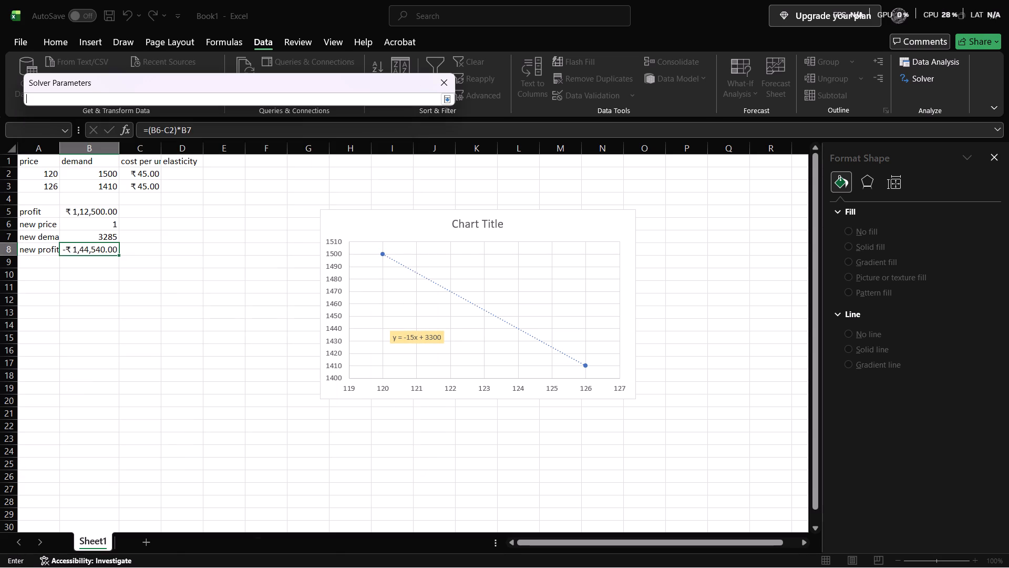
{"action": "left_click", "coordinate": [100, 222]}
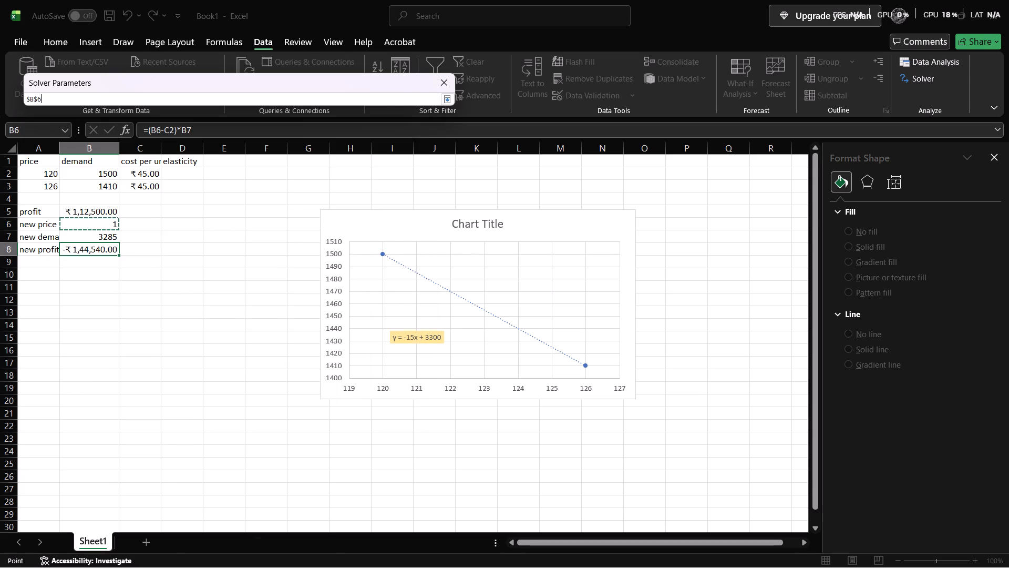
{"action": "left_click", "coordinate": [446, 104]}
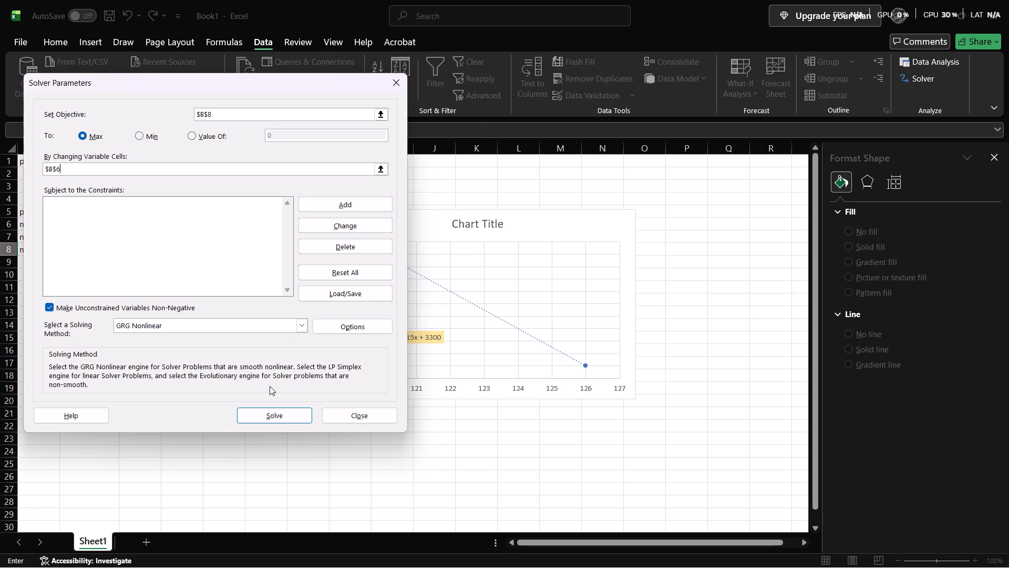
Solve with the GRG Nonlinear method and keep the Solver solution.
{"action": "left_click", "coordinate": [263, 419]}
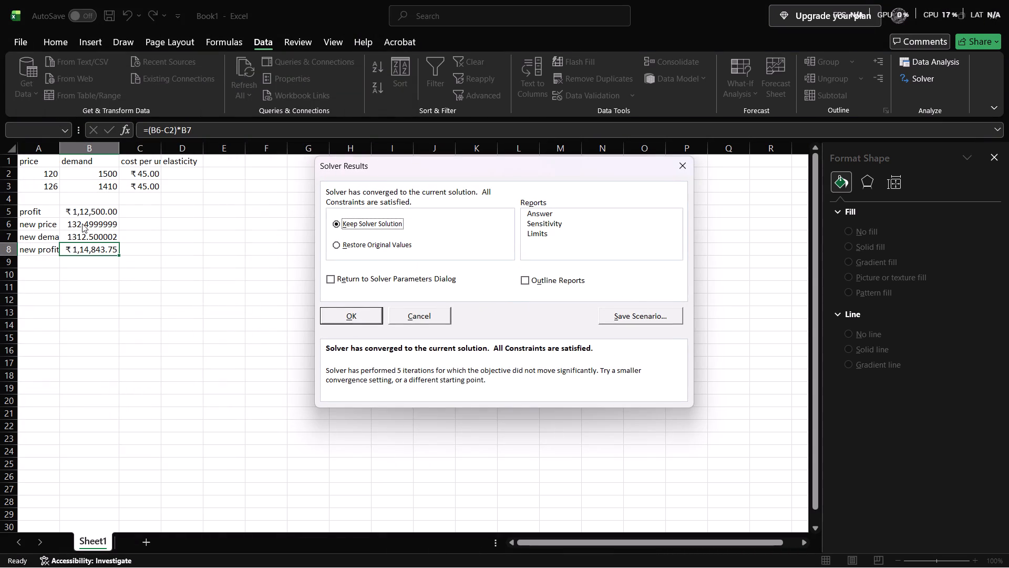
{"action": "left_click", "coordinate": [361, 310]}
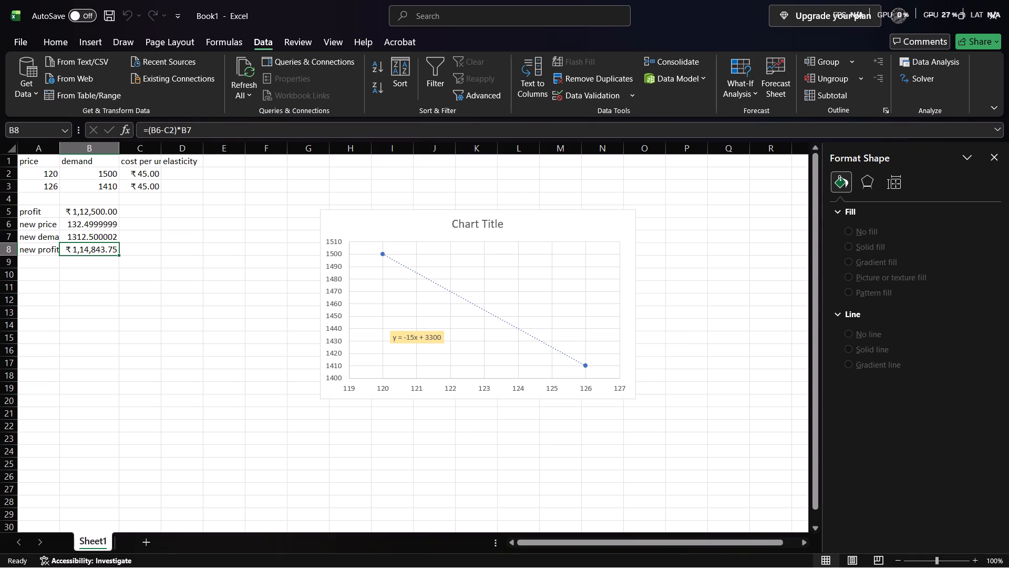
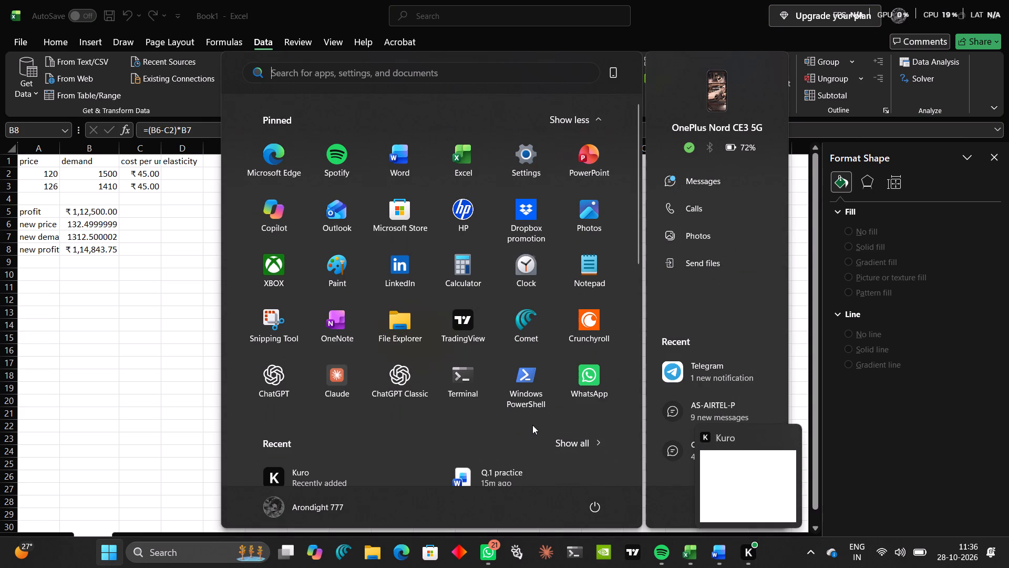
Autofit the widths of columns C and A so their labels fit, closing the Start menu first.
{"action": "left_click", "coordinate": [142, 330]}
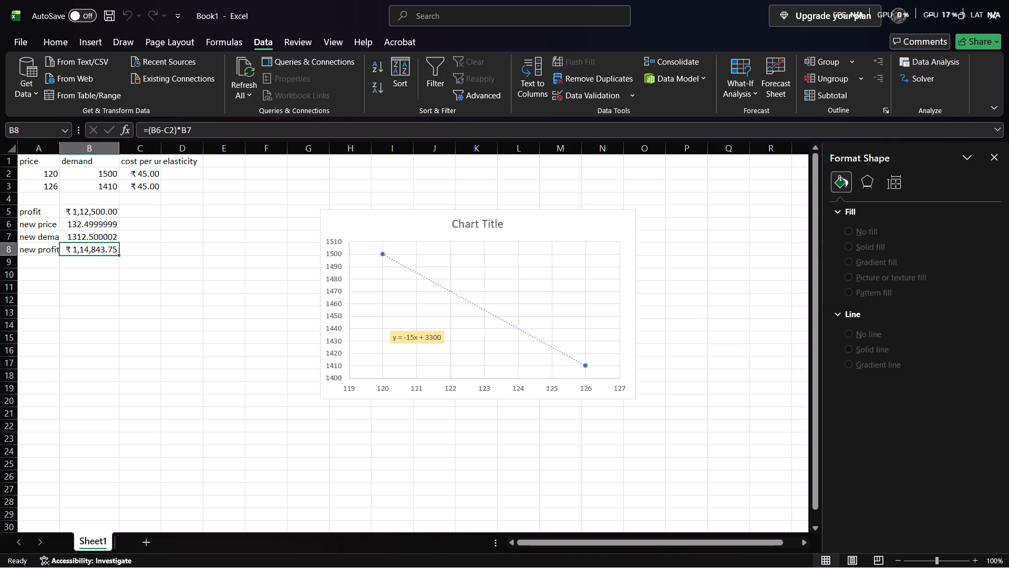
{"action": "key", "text": "Down"}
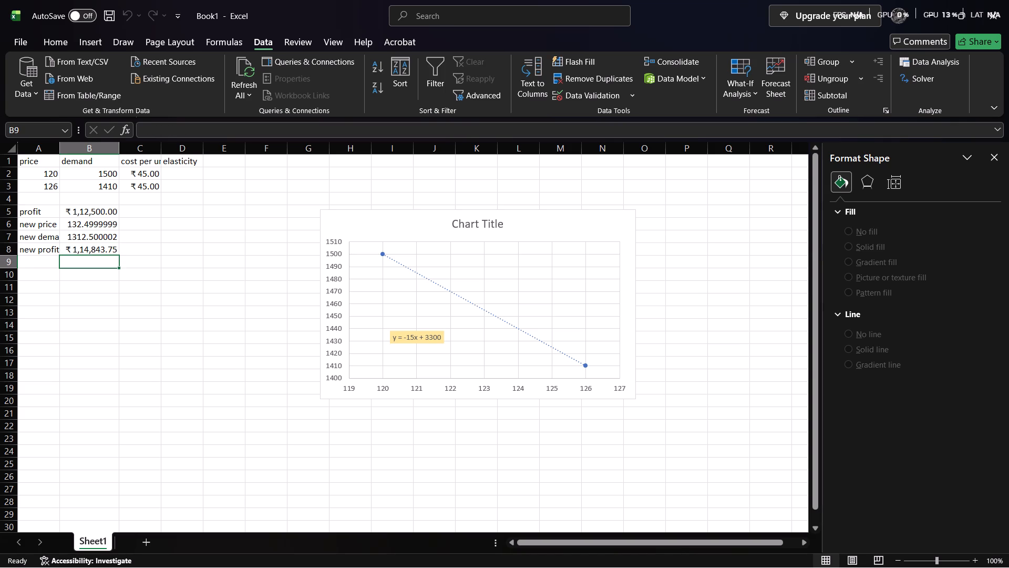
{"action": "key", "text": "Right"}
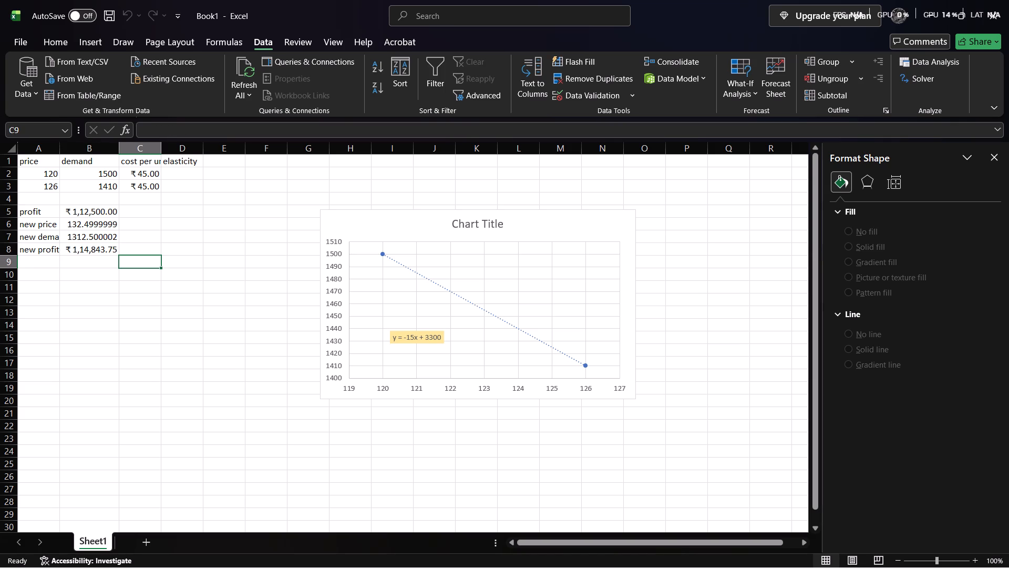
{"action": "double_click", "coordinate": [162, 149]}
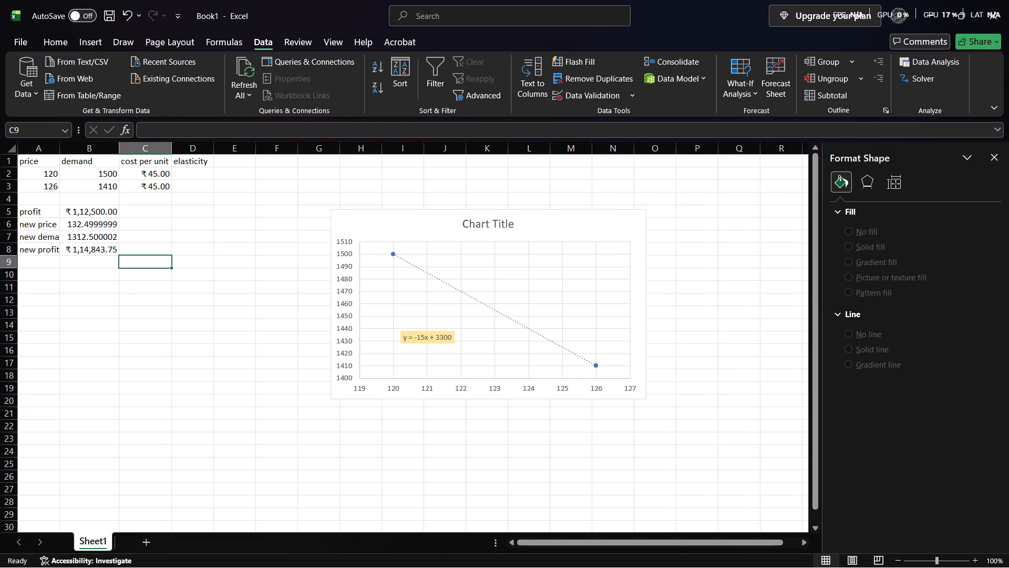
{"action": "double_click", "coordinate": [61, 151]}
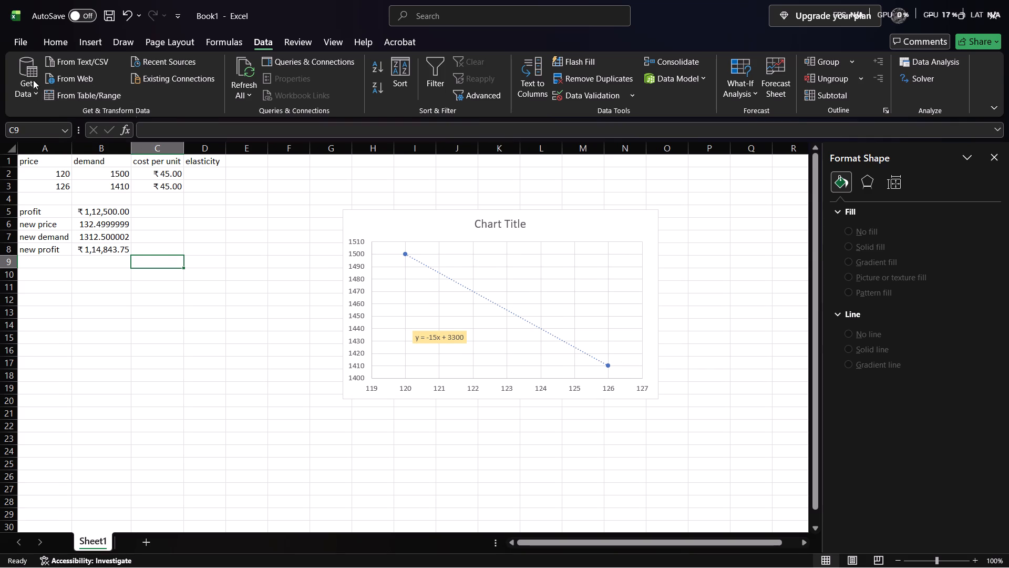
Enter the elasticity value 1.5 in cell D2.
{"action": "left_click", "coordinate": [213, 178]}
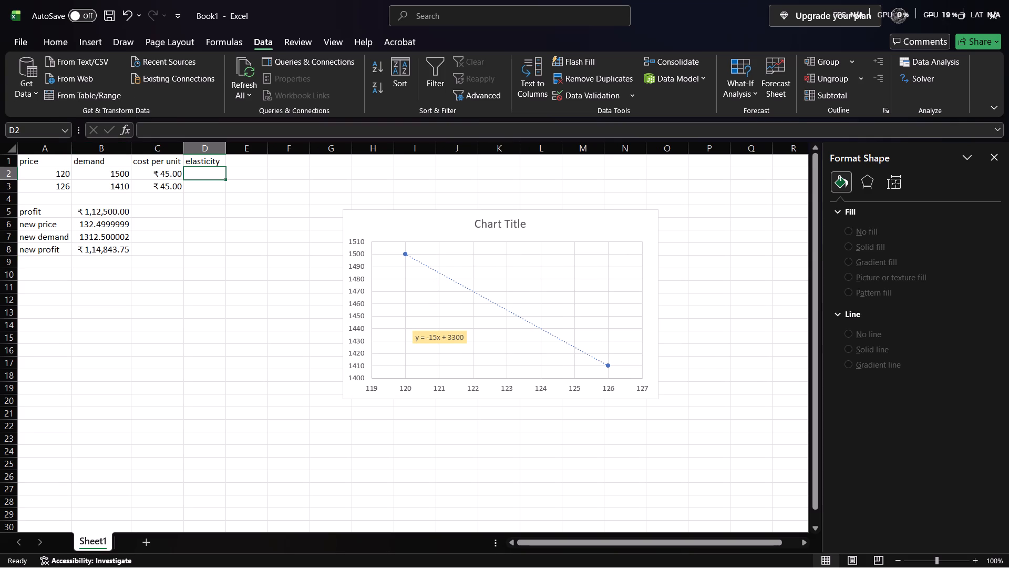
{"action": "key", "text": "1"}
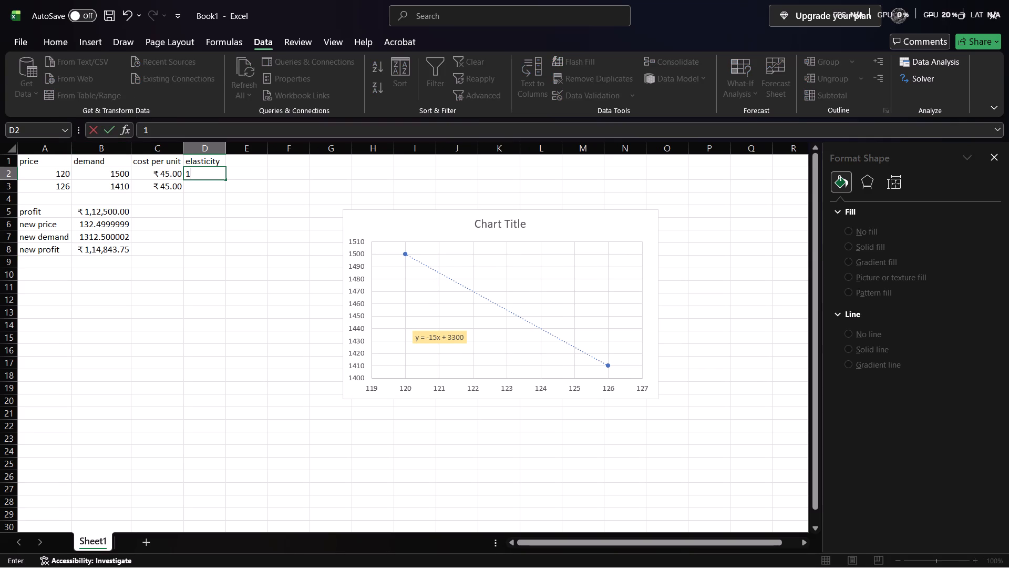
{"action": "key", "text": "minus"}
{"action": "key", "text": "5"}
{"action": "key", "text": "BackSpace"}
{"action": "key", "text": "BackSpace"}
{"action": "key", "text": "period"}
{"action": "key", "text": "5"}
{"action": "left_click", "coordinate": [199, 247]}
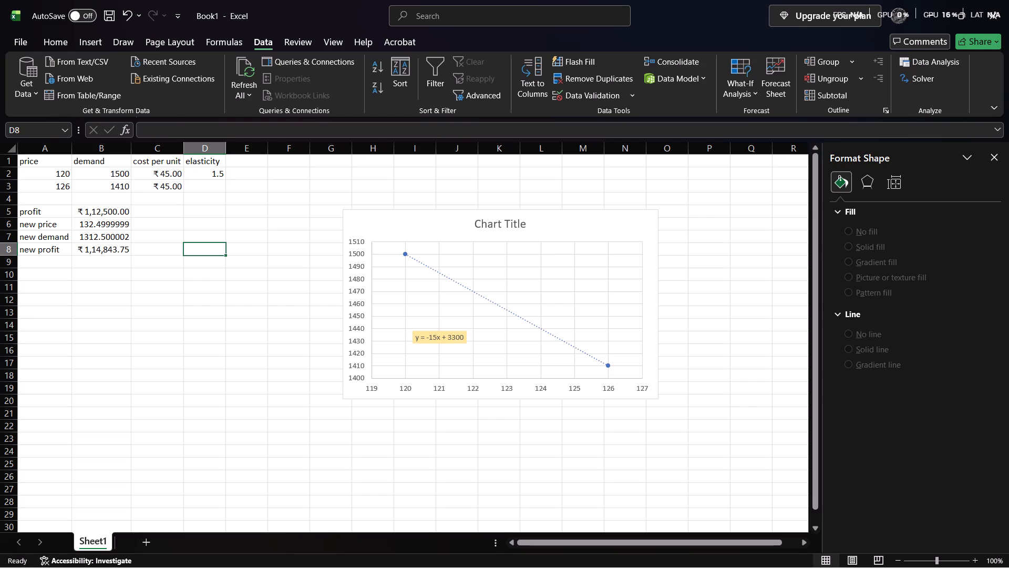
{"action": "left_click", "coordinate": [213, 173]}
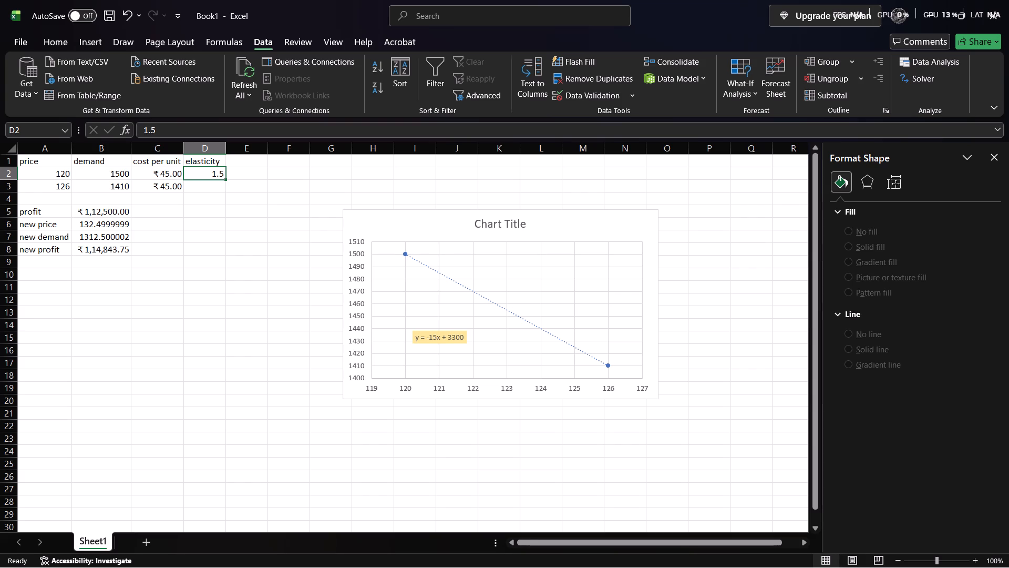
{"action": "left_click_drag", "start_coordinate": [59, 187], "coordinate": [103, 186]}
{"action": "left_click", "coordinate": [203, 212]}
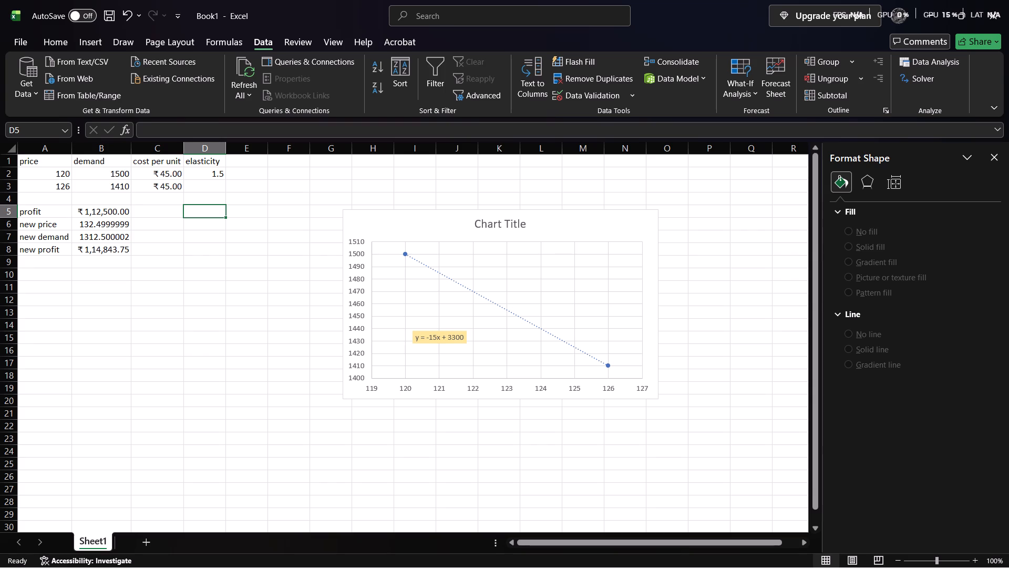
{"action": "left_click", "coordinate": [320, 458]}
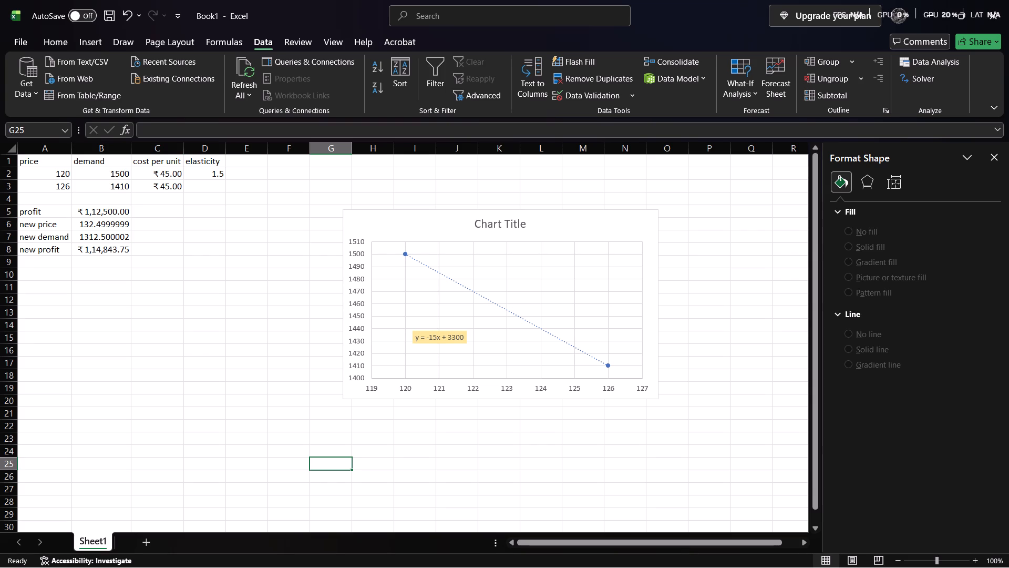
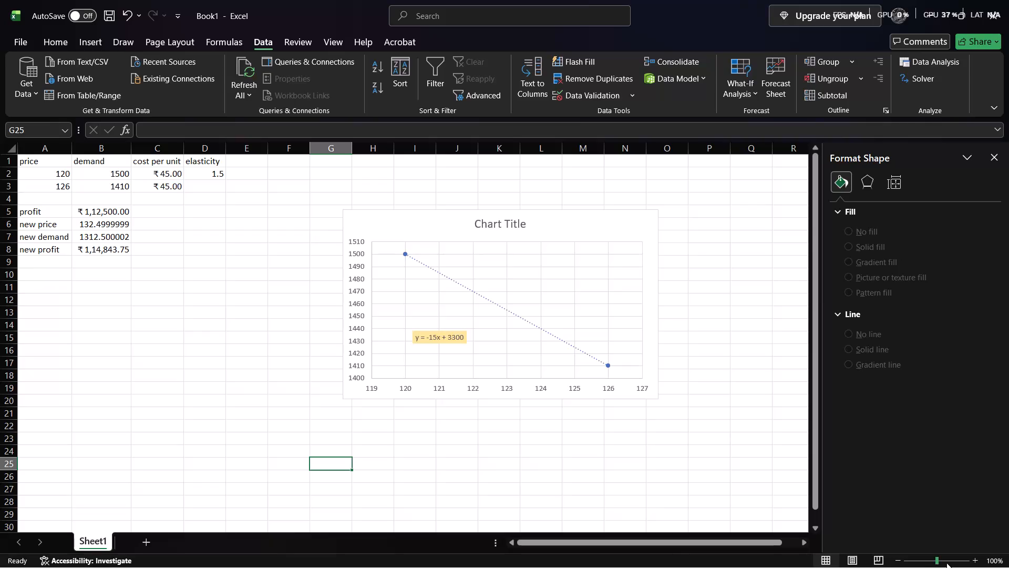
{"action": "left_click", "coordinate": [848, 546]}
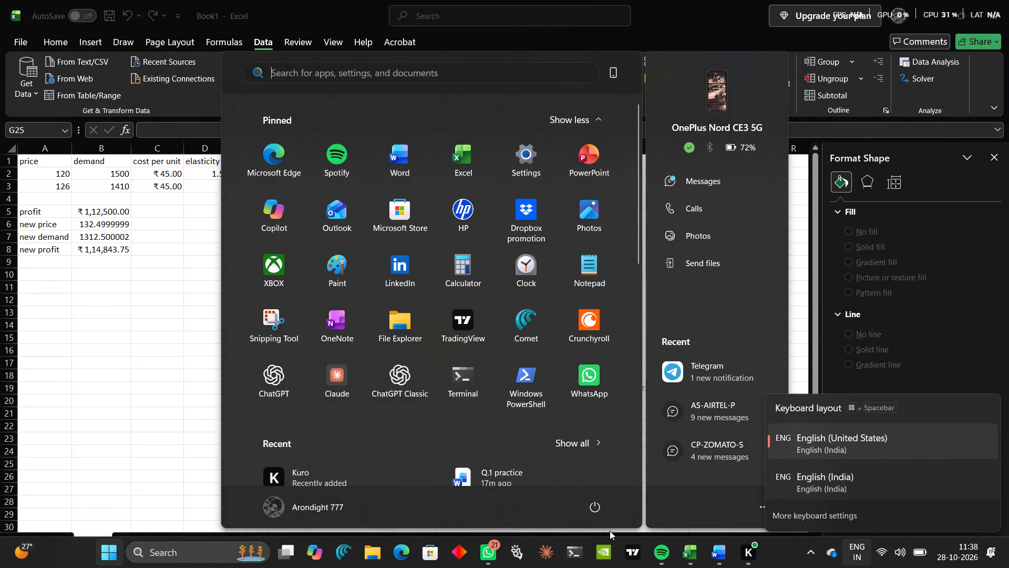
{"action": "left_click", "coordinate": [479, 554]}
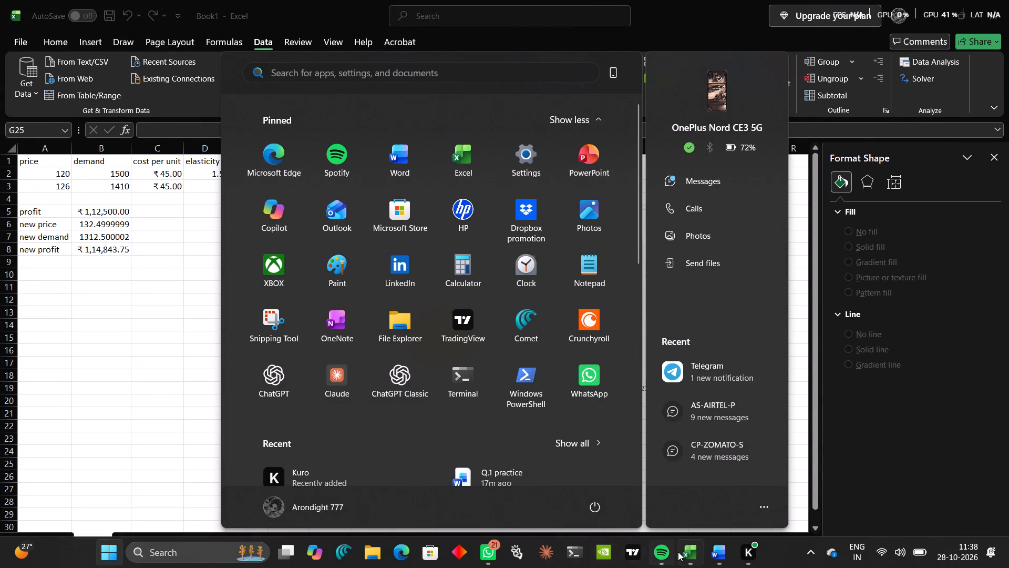
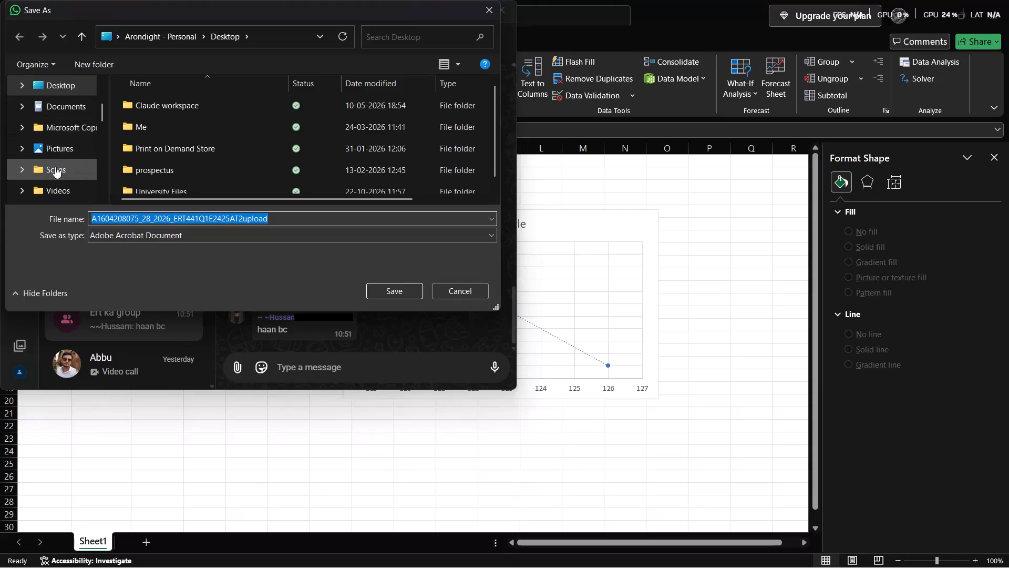
Set the assignment PDF to save in the University Files folder, with a file name beginning "ERT CA 2 file instruc".
{"action": "scroll", "coordinate": [55, 167], "scroll_direction": "down", "scroll_amount": 1}
{"action": "left_click", "coordinate": [64, 163]}
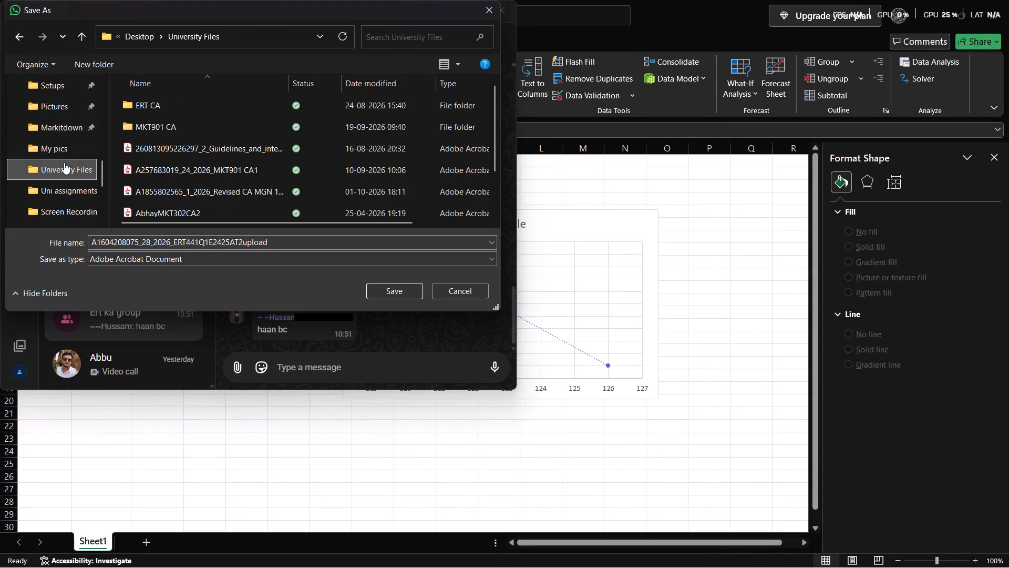
{"action": "left_click_drag", "start_coordinate": [310, 238], "coordinate": [0, 284]}
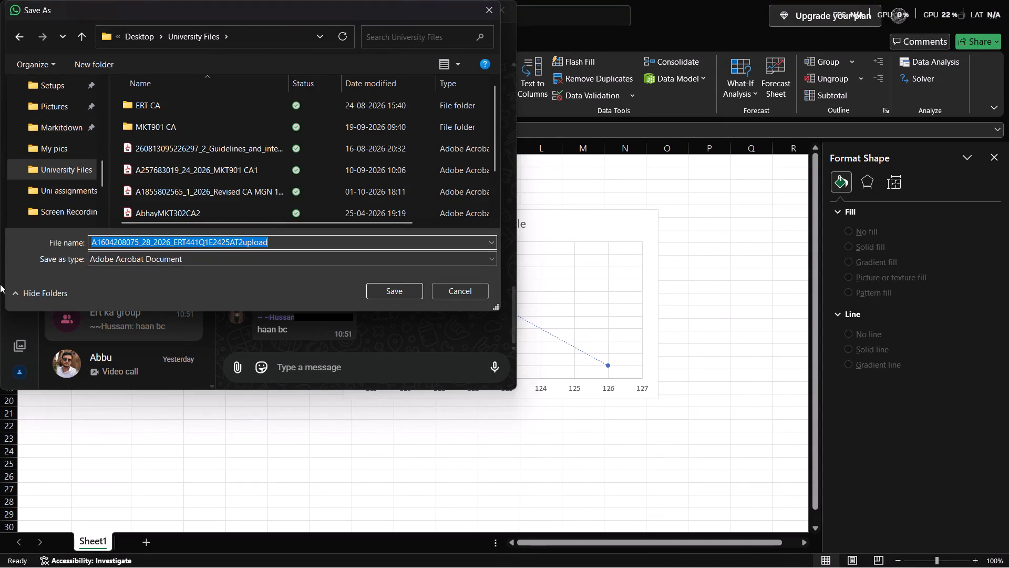
{"action": "type", "text": "ERT"}
{"action": "key", "text": "space"}
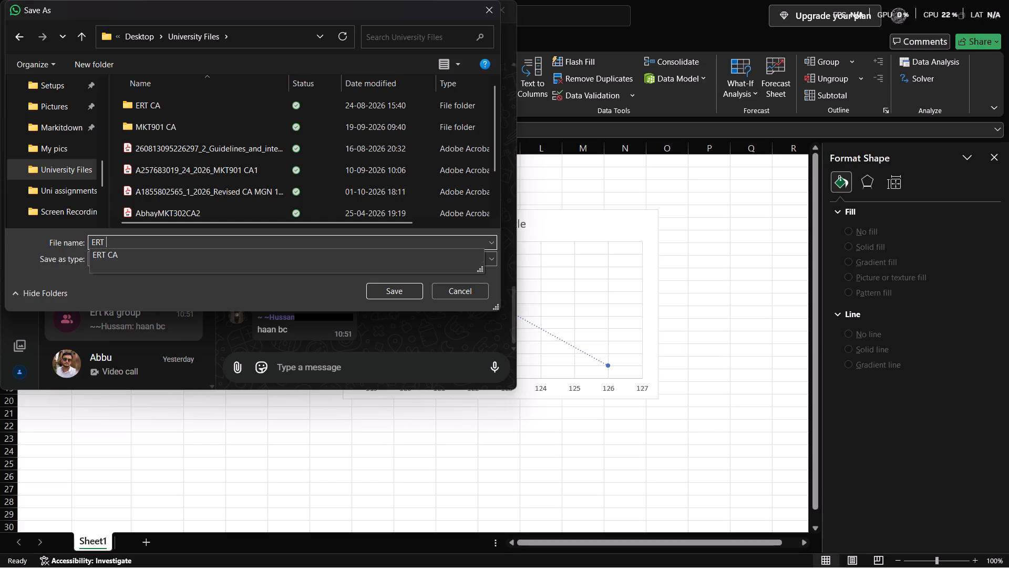
{"action": "type", "text": "CA"}
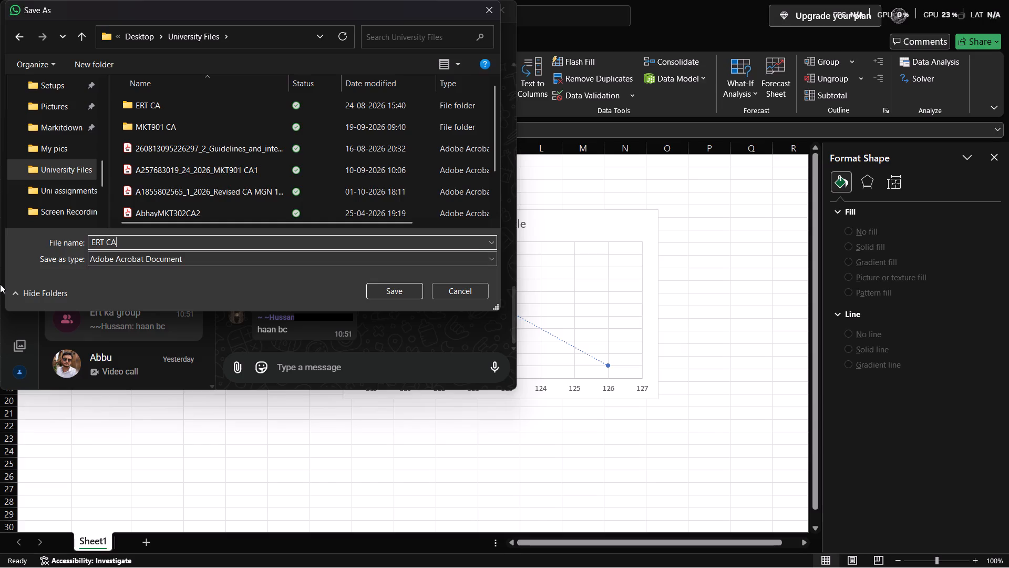
{"action": "key", "text": "space"}
{"action": "type", "text": "2 file instruuc"}
{"action": "key", "text": "BackSpace"}
{"action": "key", "text": "BackSpace"}
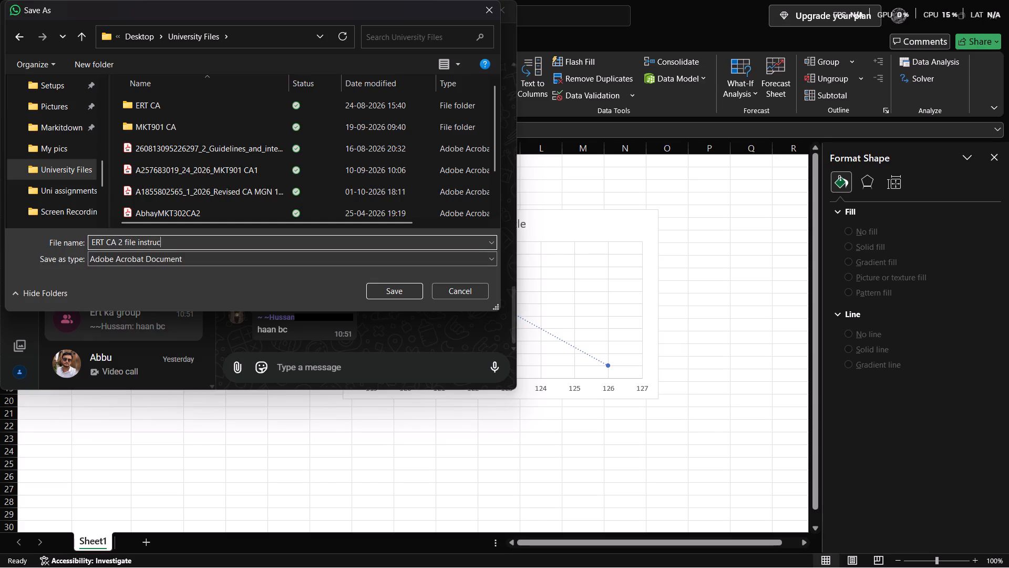
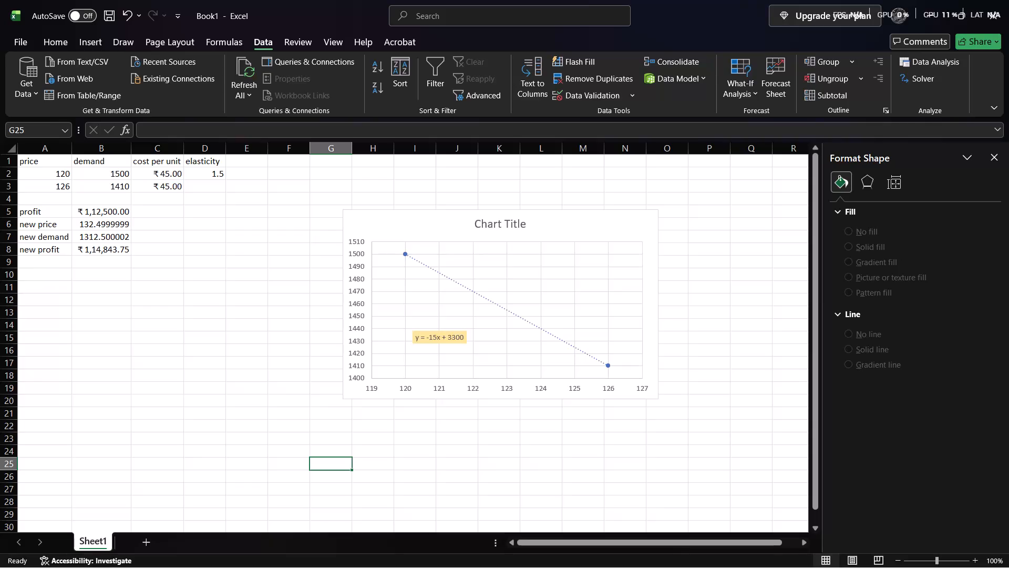
Write the power demand equation q=ap^e as text in cell C11, below the profit calculations.
{"action": "left_click", "coordinate": [139, 289]}
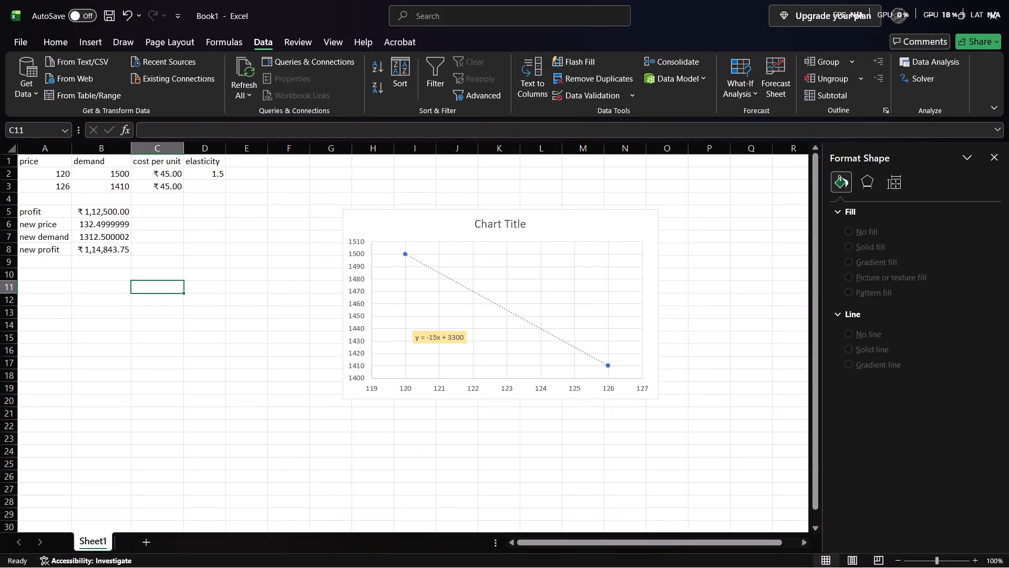
{"action": "key", "text": "q"}
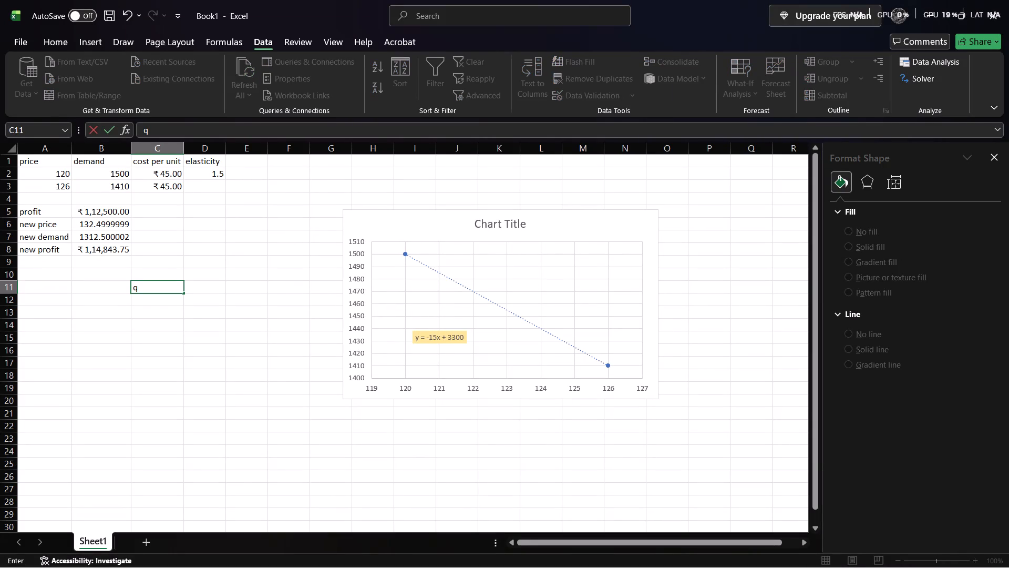
{"action": "key", "text": "equal"}
{"action": "type", "text": "ap"}
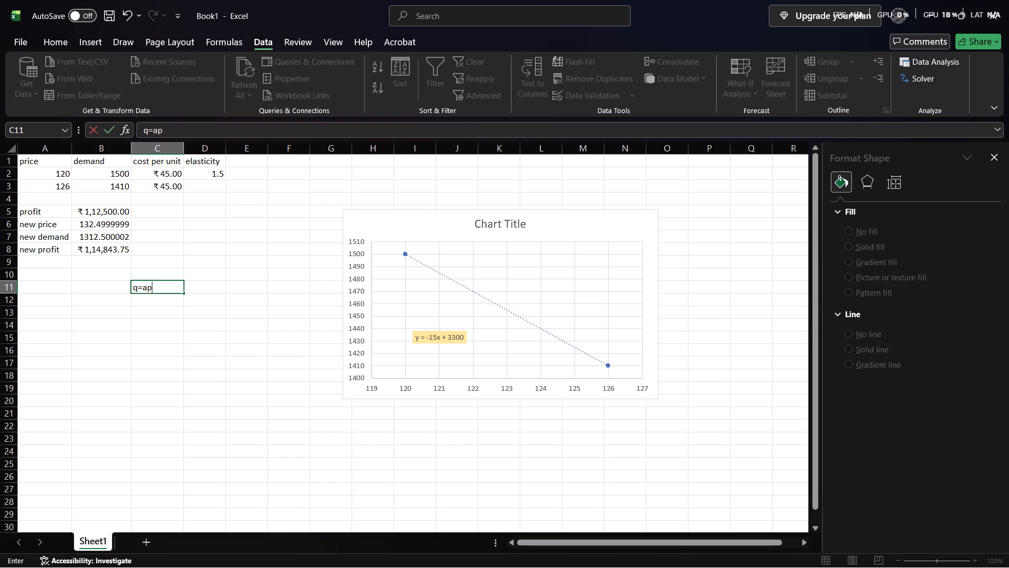
{"action": "key", "text": "shift+asciicircum"}
{"action": "key", "text": "e"}
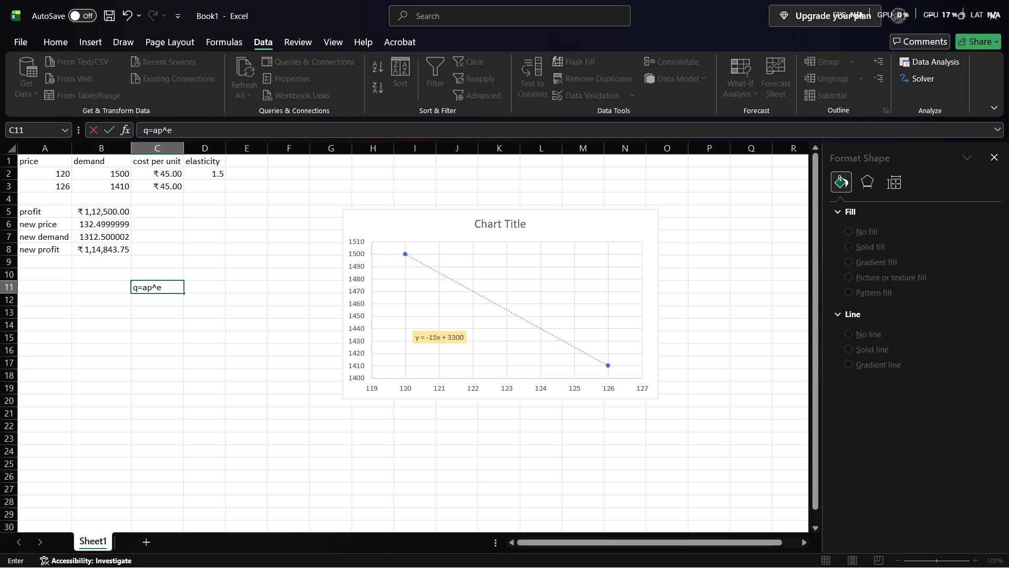
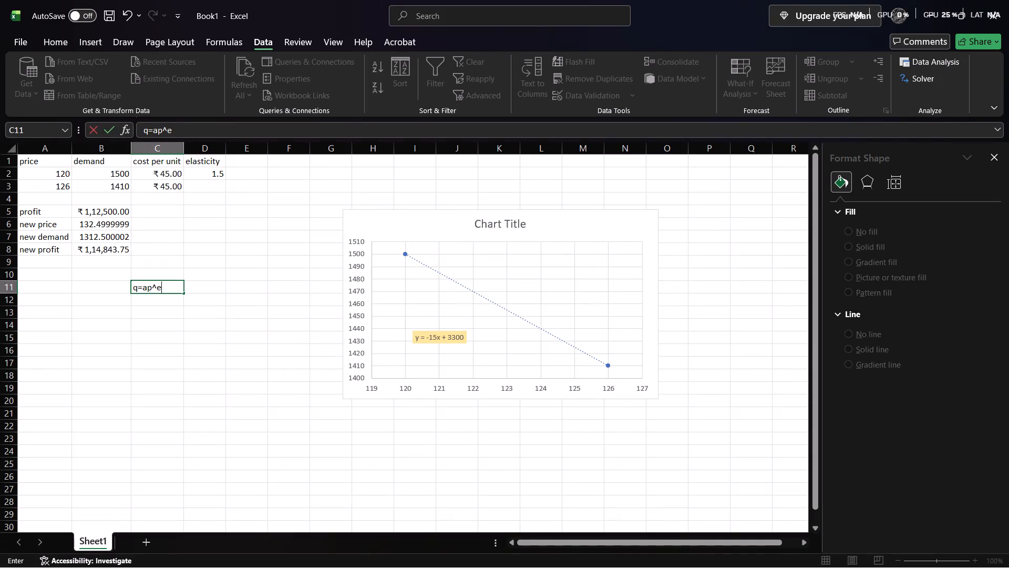
Copy the price, demand, cost per unit and elasticity headers from row 1 into row 12, starting at A12.
{"action": "left_click", "coordinate": [45, 297]}
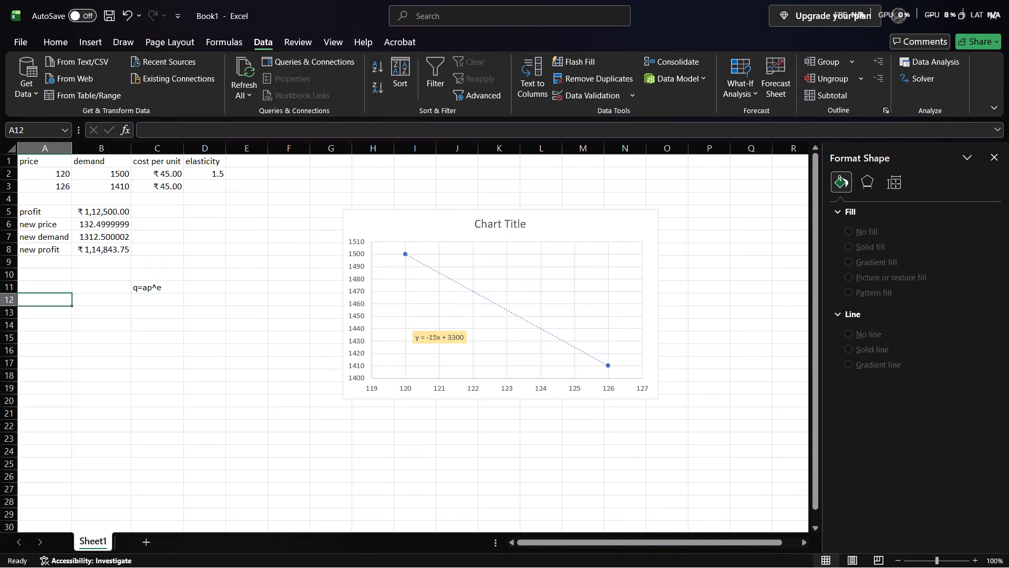
{"action": "left_click_drag", "start_coordinate": [34, 167], "coordinate": [188, 163]}
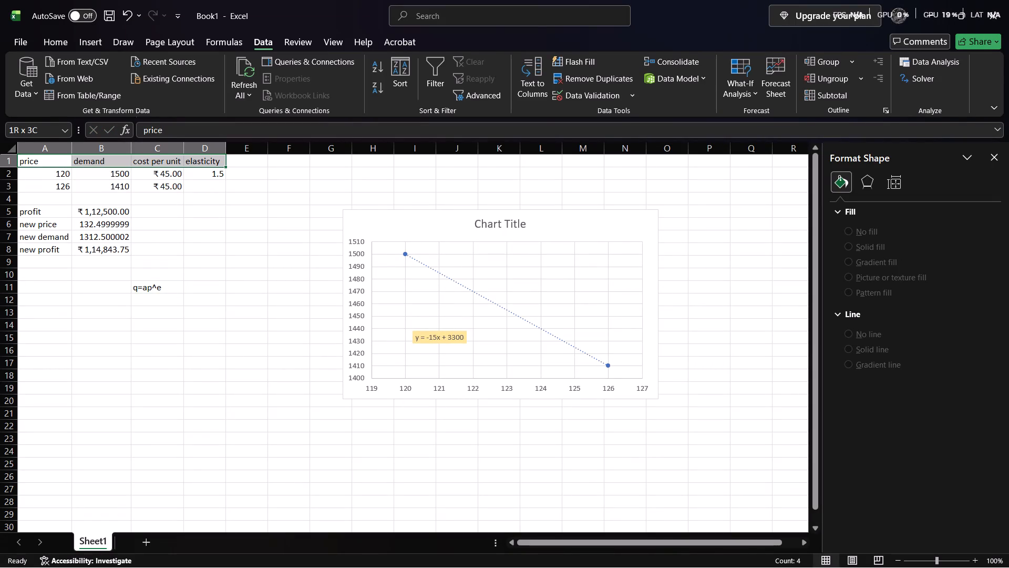
{"action": "left_click_drag", "start_coordinate": [188, 163], "coordinate": [193, 169]}
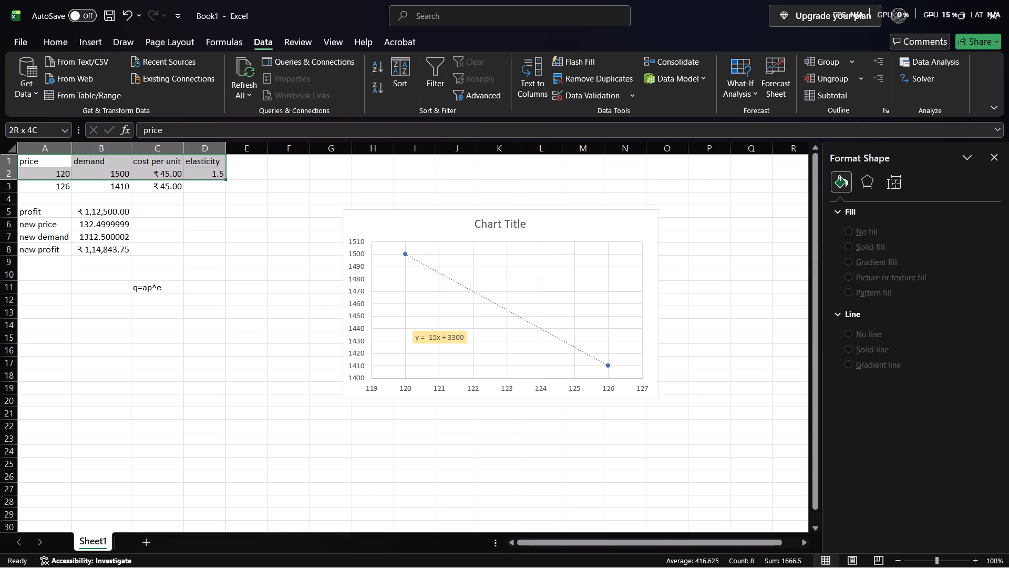
{"action": "left_click_drag", "start_coordinate": [193, 169], "coordinate": [219, 155]}
{"action": "key", "text": "ctrl+c"}
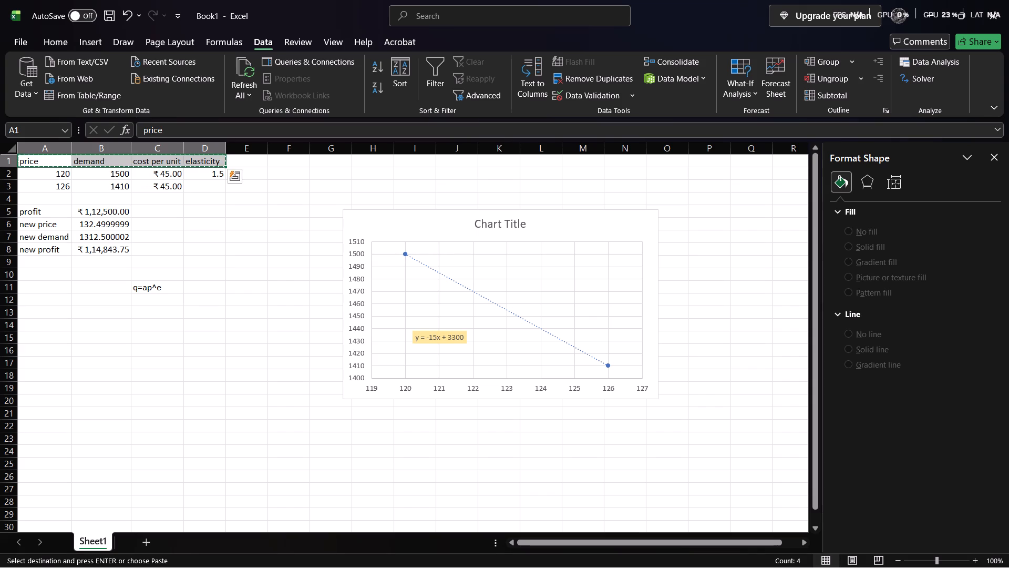
{"action": "key", "text": "ctrl+c"}
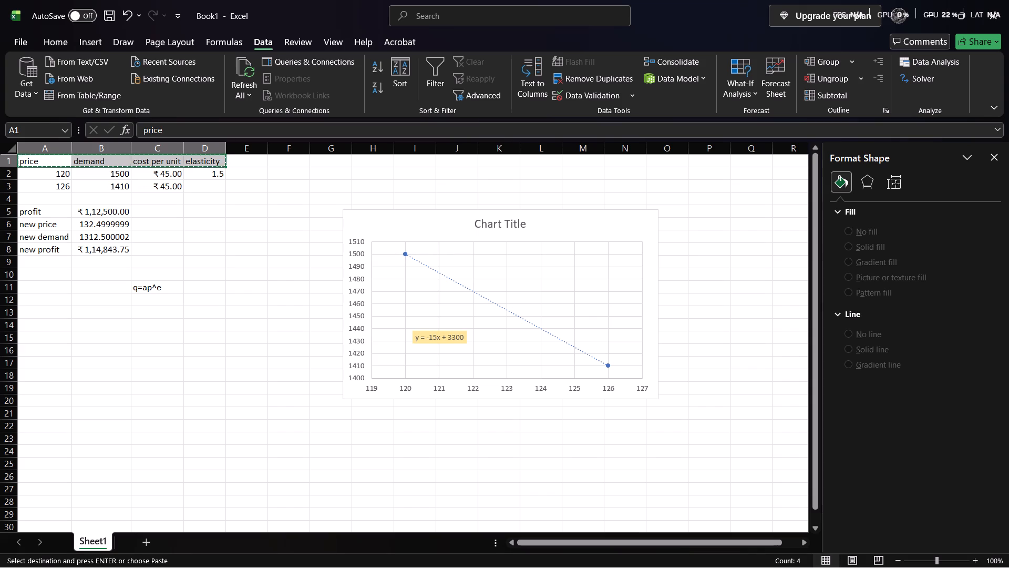
{"action": "left_click", "coordinate": [50, 303]}
{"action": "key", "text": "ctrl+v"}
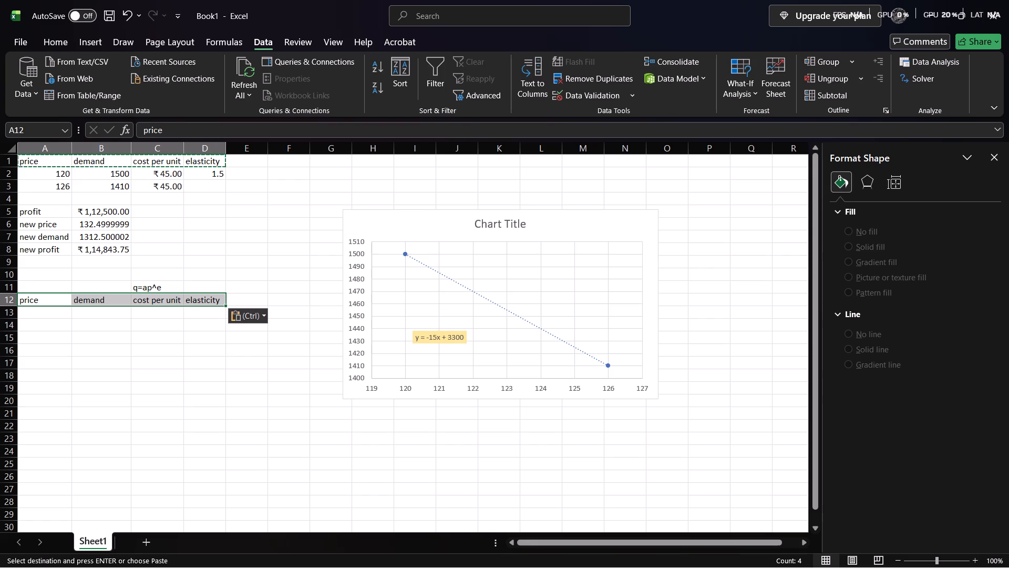
Add a header named a in cell E12, beside the copied elasticity header.
{"action": "left_click", "coordinate": [60, 324]}
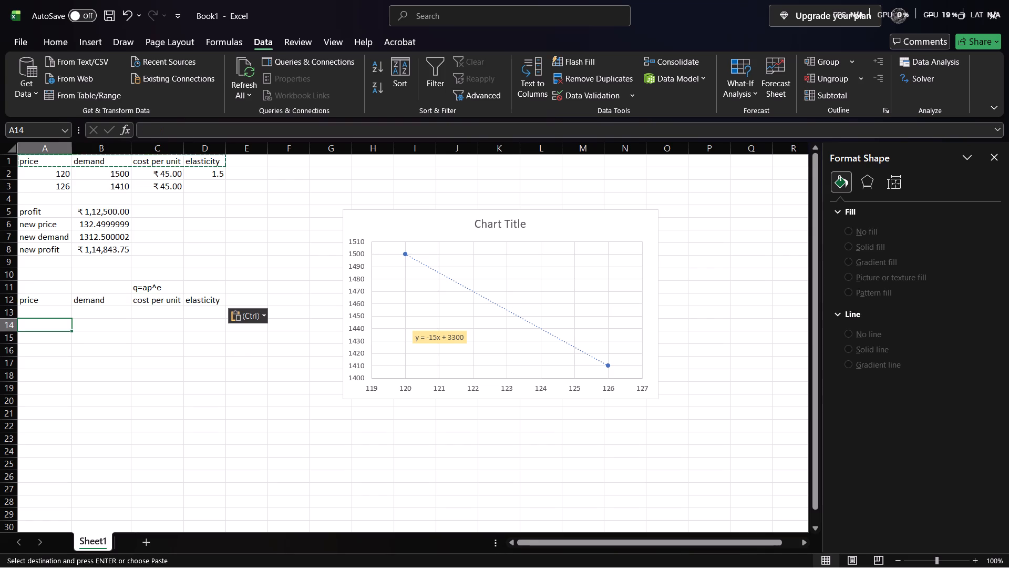
{"action": "left_click", "coordinate": [62, 313]}
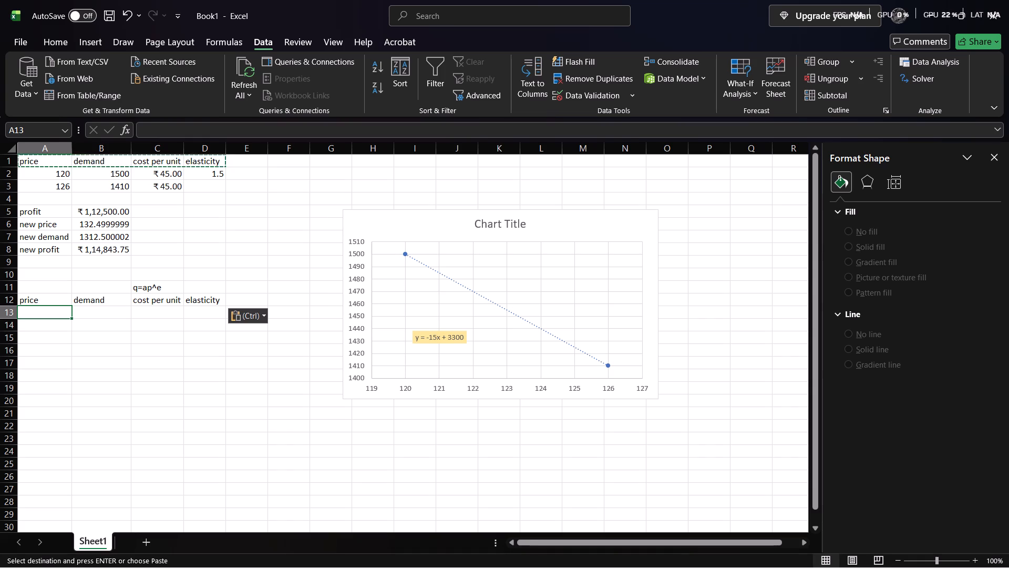
{"action": "left_click", "coordinate": [231, 300]}
{"action": "key", "text": "a"}
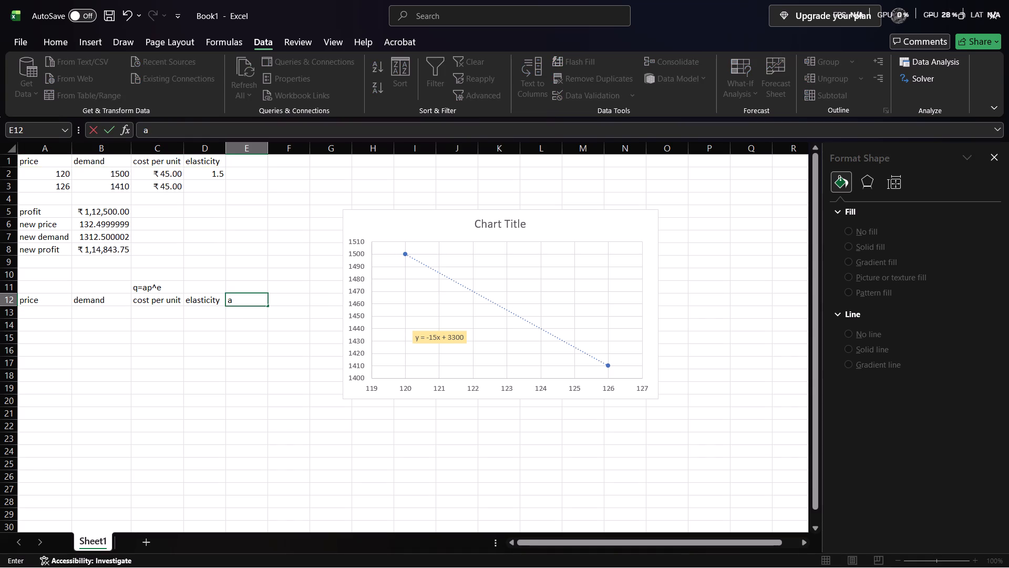
{"action": "key", "text": "Return"}
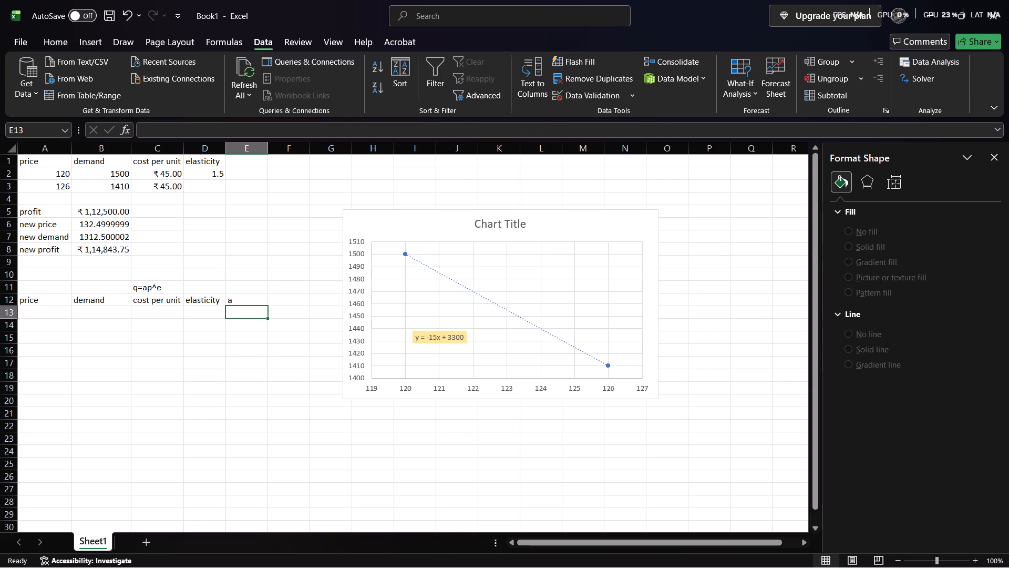
Enter 120 as the price in cell A13 of the new table.
{"action": "left_click", "coordinate": [57, 318]}
{"action": "type", "text": "120"}
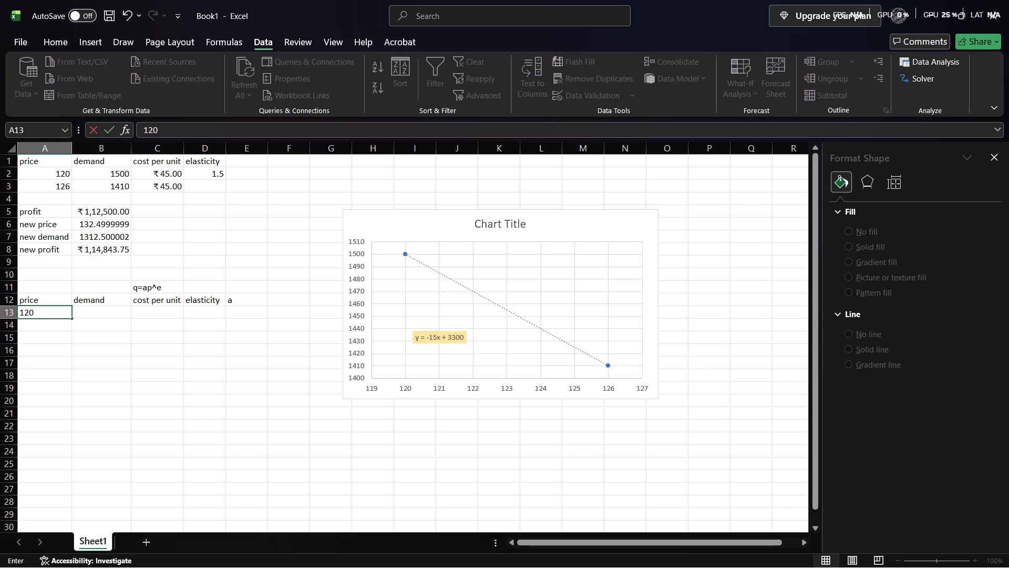
{"action": "left_click", "coordinate": [90, 308]}
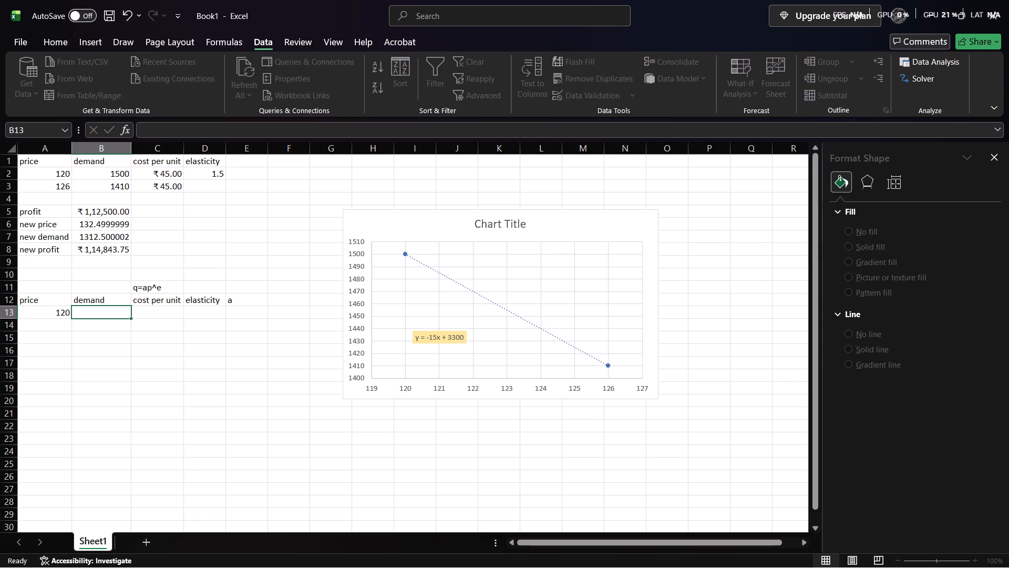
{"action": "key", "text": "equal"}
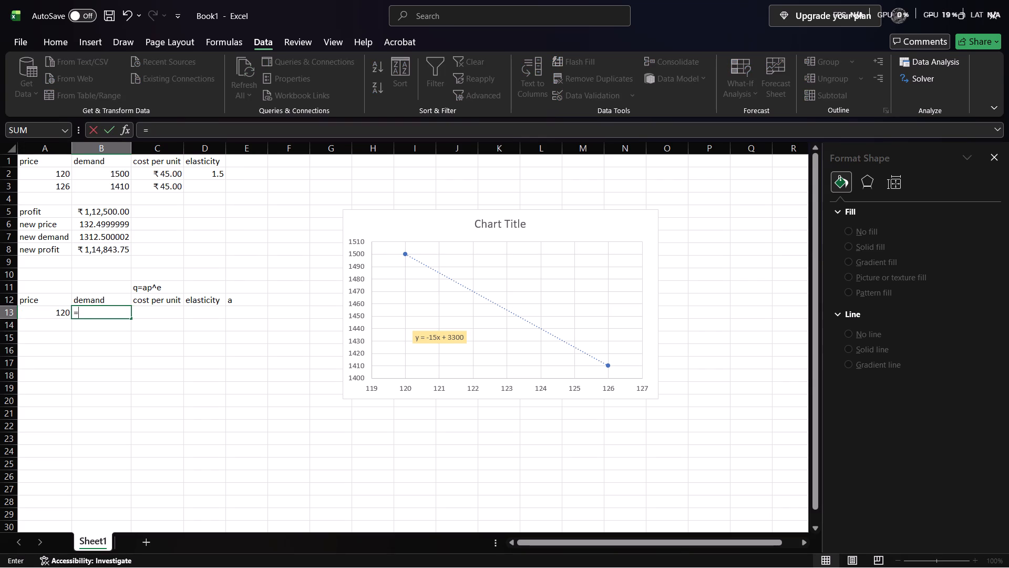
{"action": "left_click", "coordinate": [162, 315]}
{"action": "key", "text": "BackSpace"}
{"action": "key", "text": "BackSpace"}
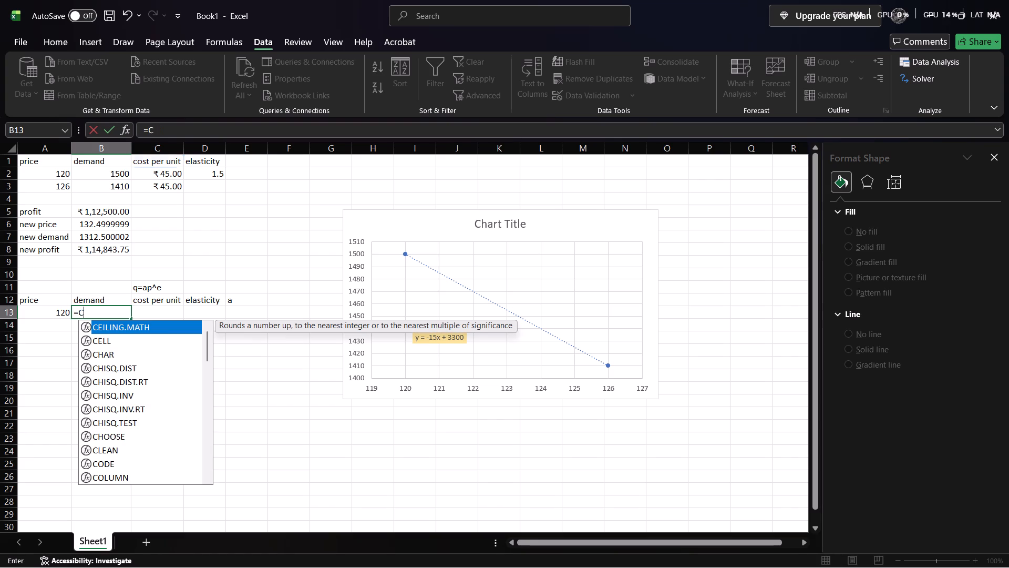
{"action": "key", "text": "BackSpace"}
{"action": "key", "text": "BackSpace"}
Enter 45 as the cost per unit in C13 and 1.5 as the elasticity in D13.
{"action": "left_click", "coordinate": [162, 315]}
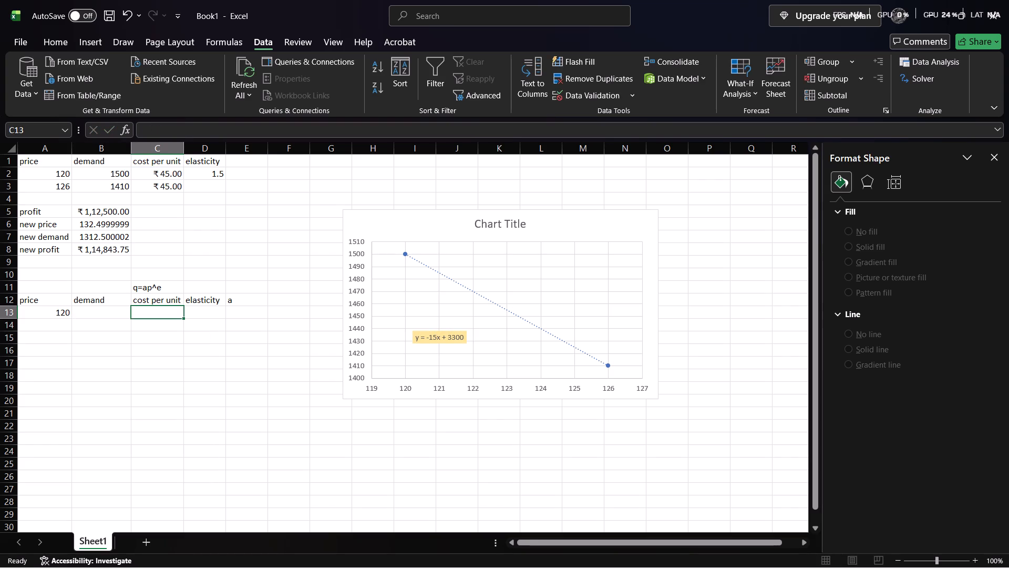
{"action": "type", "text": "45"}
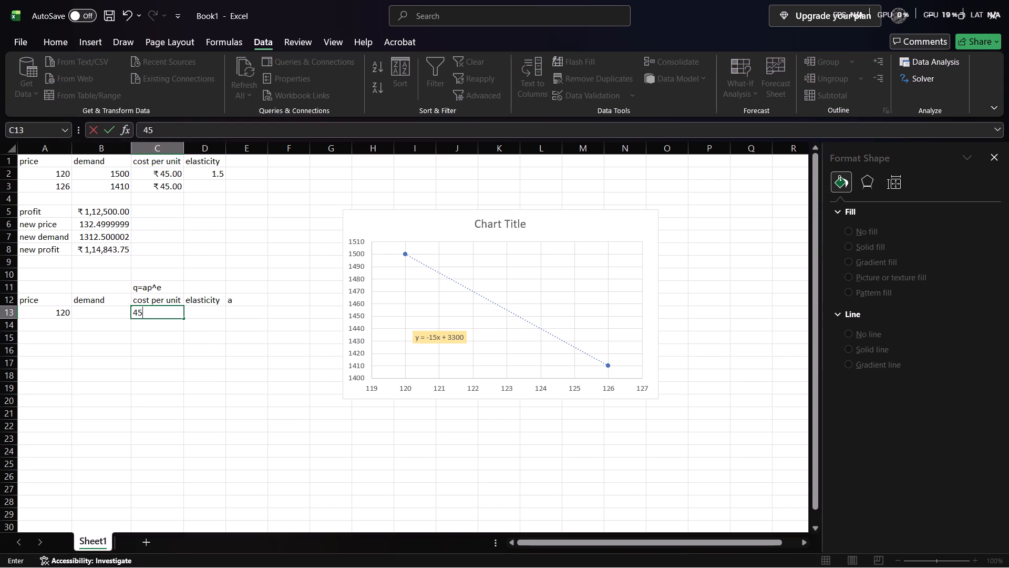
{"action": "left_click", "coordinate": [199, 316]}
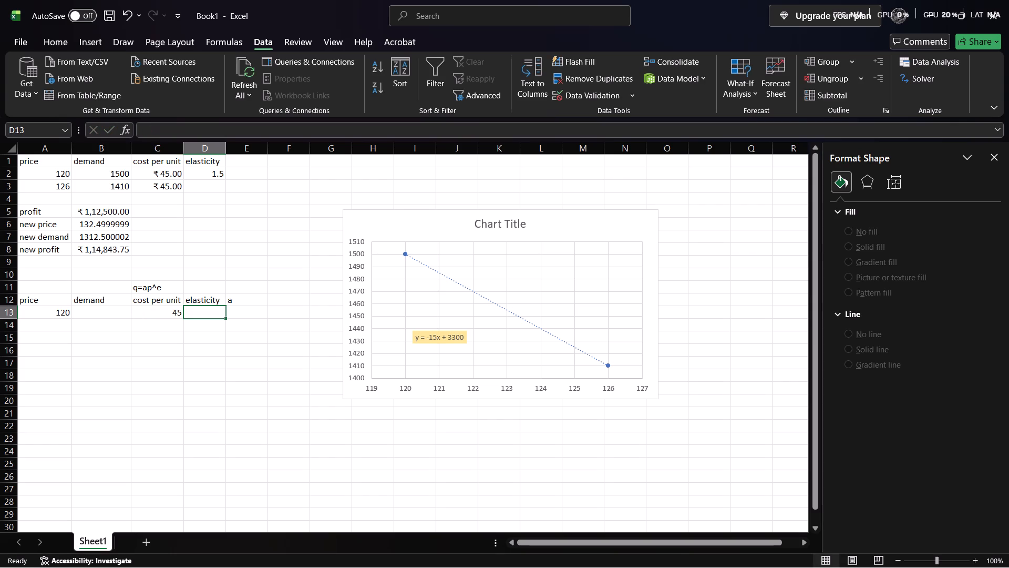
{"action": "key", "text": "1"}
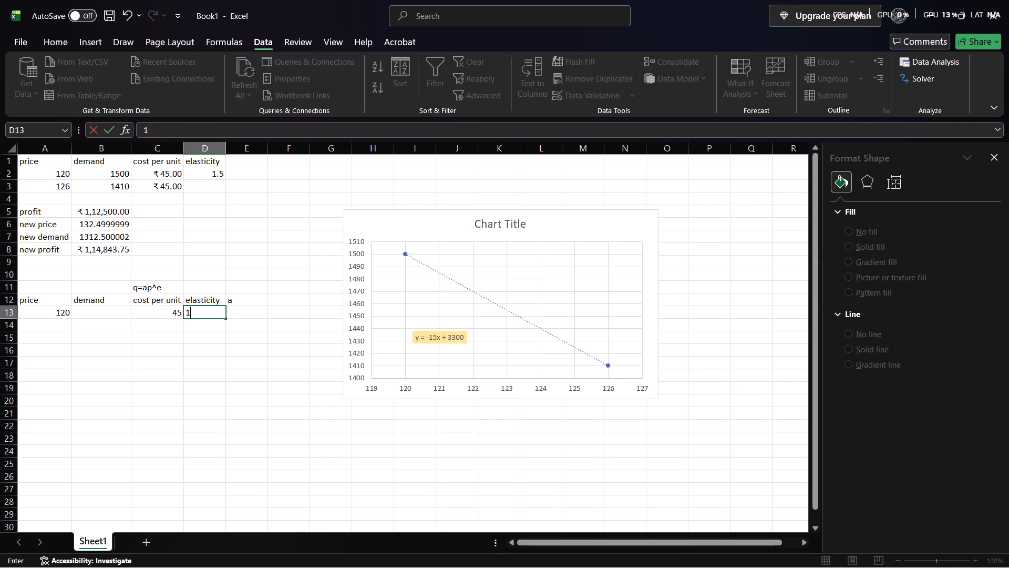
{"action": "type", "text": ".5"}
Calculate demand in cell B13 with the power equation =E13*A13^-D13.
{"action": "left_click", "coordinate": [117, 315]}
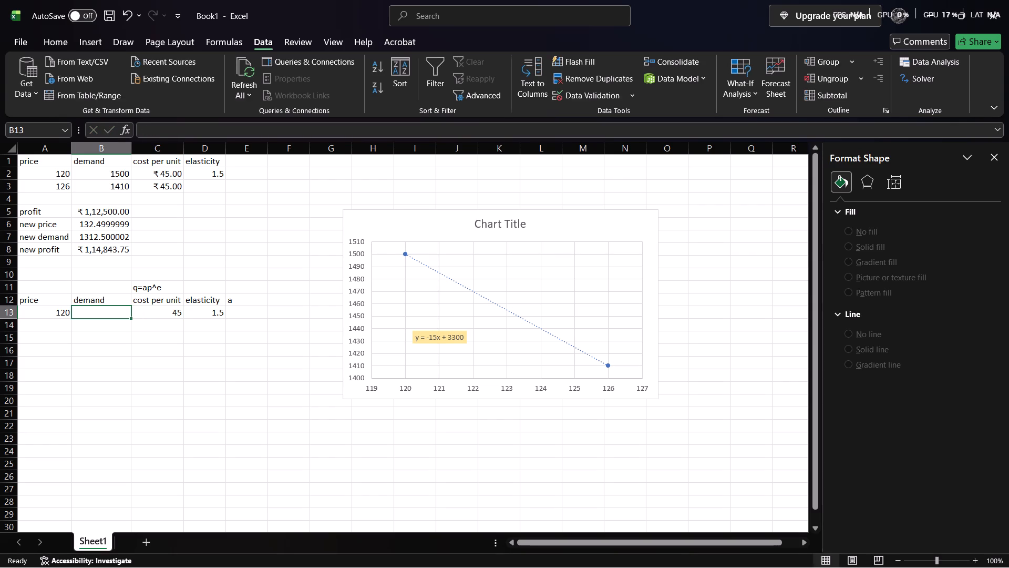
{"action": "key", "text": "equal"}
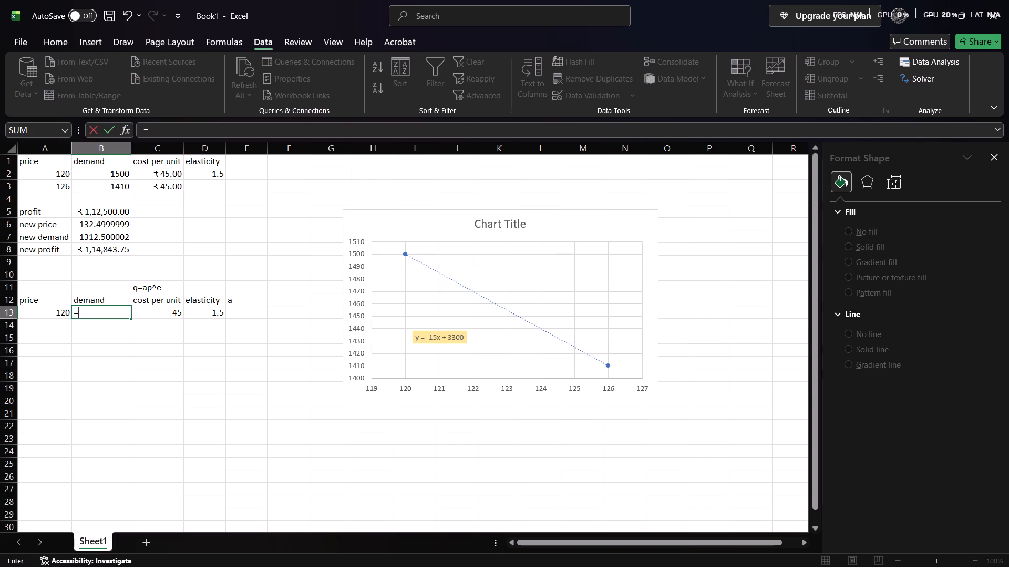
{"action": "left_click", "coordinate": [250, 313]}
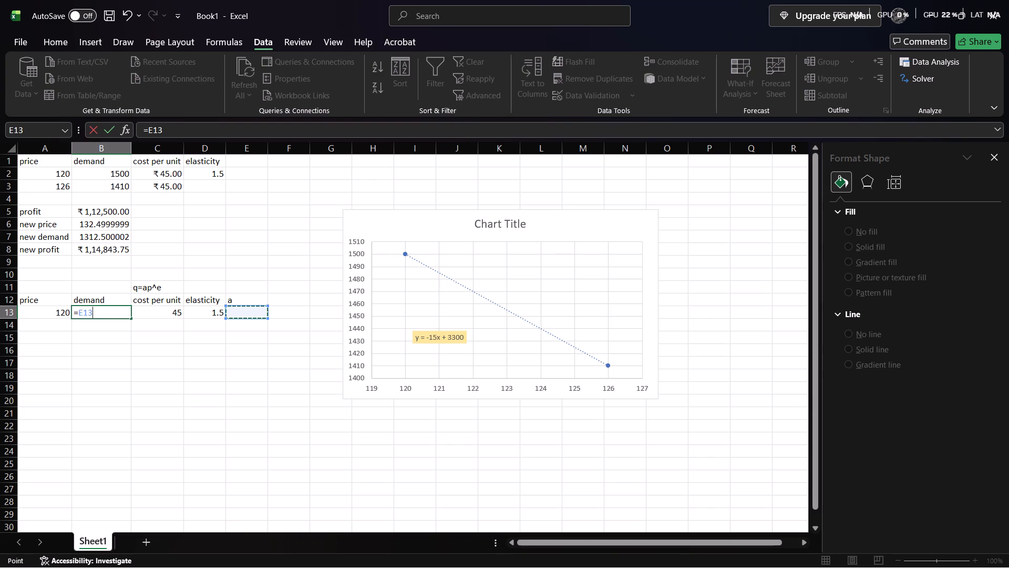
{"action": "key", "text": "shift+asterisk"}
{"action": "left_click", "coordinate": [44, 314]}
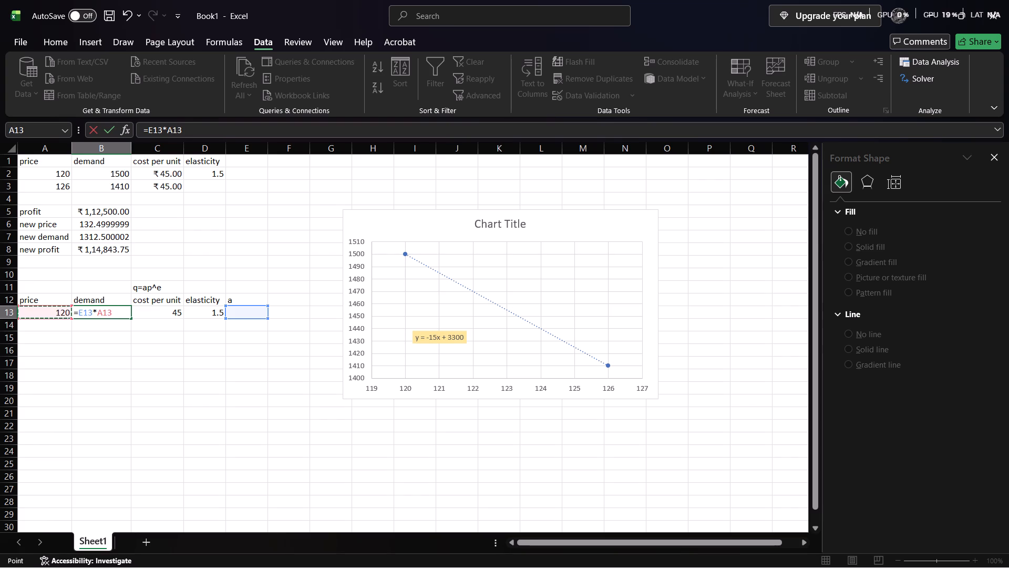
{"action": "key", "text": "shift+asciicircum"}
{"action": "key", "text": "minus"}
{"action": "left_click", "coordinate": [204, 316]}
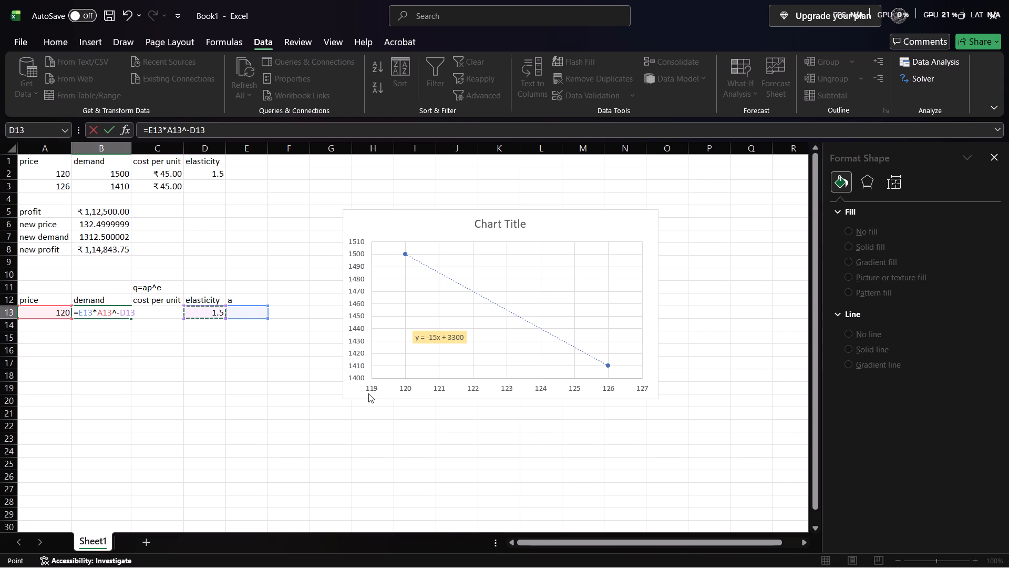
{"action": "key", "text": "Return"}
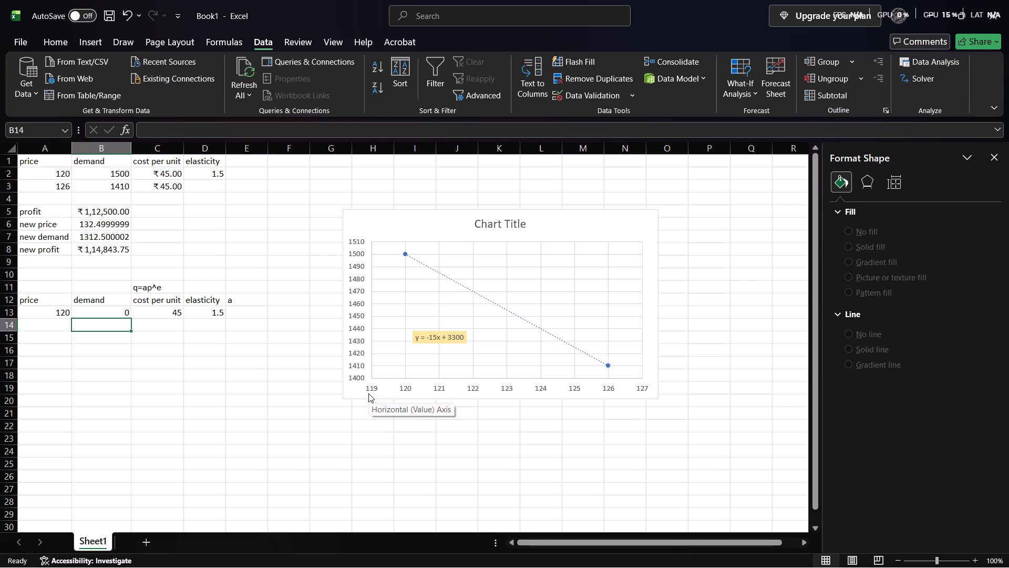
Enter 1 as the starting value of constant a in cell E13.
{"action": "left_click", "coordinate": [258, 316]}
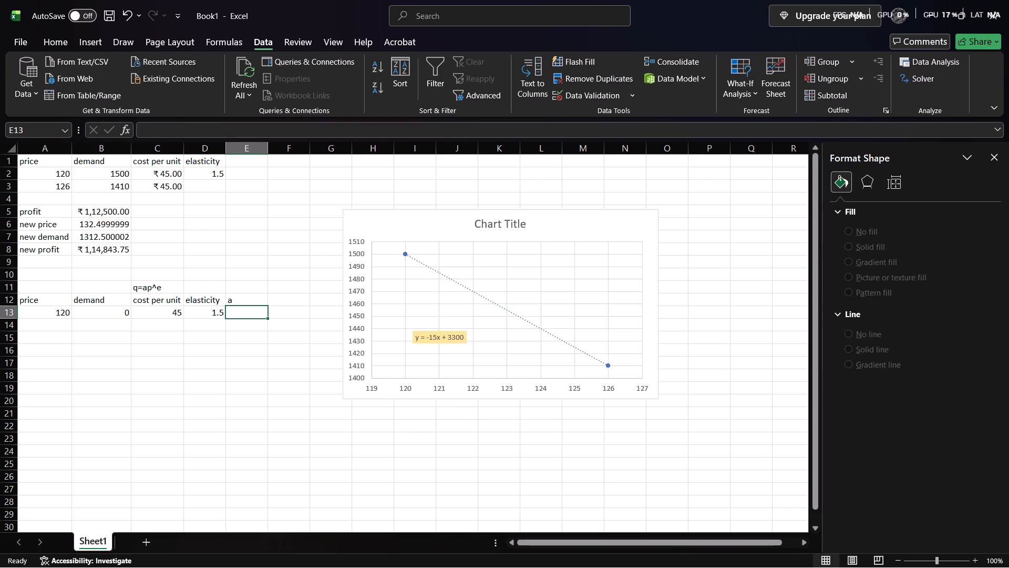
{"action": "key", "text": "1"}
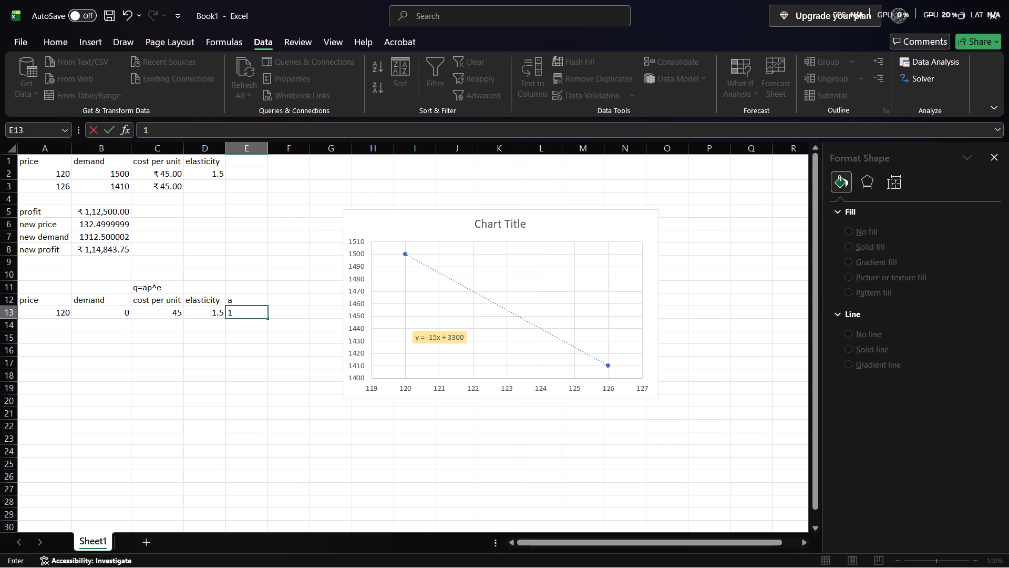
{"action": "key", "text": "Return"}
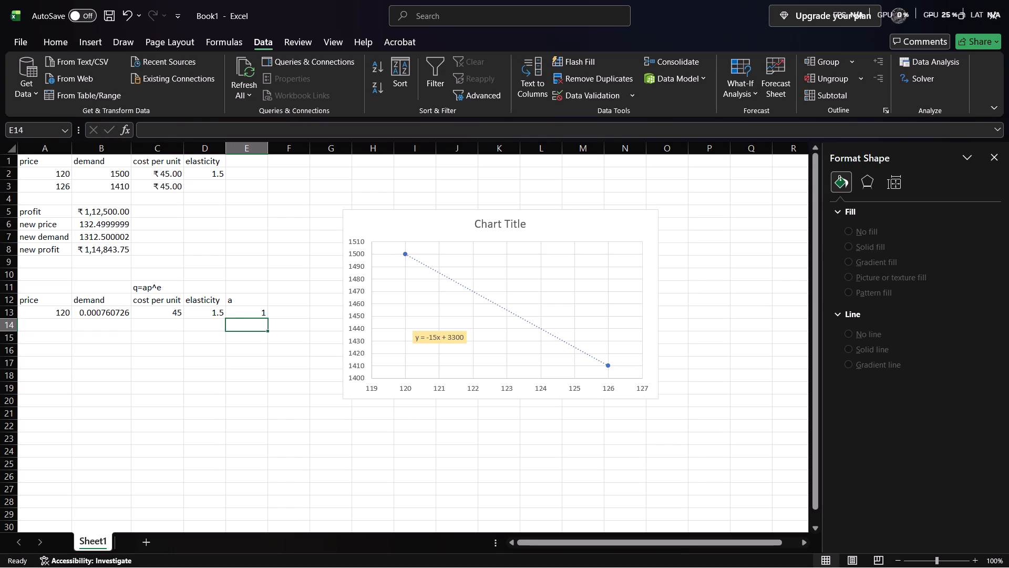
Run Goal Seek to set the demand in cell B13 to 1500 by changing constant a in cell E13, keeping the solution.
{"action": "left_click", "coordinate": [254, 309]}
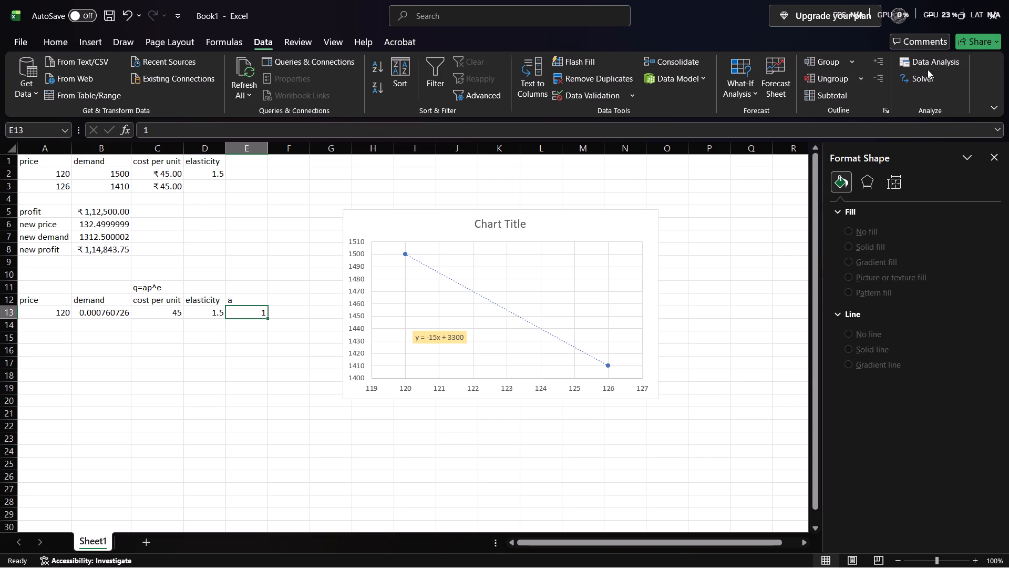
{"action": "left_click", "coordinate": [730, 76]}
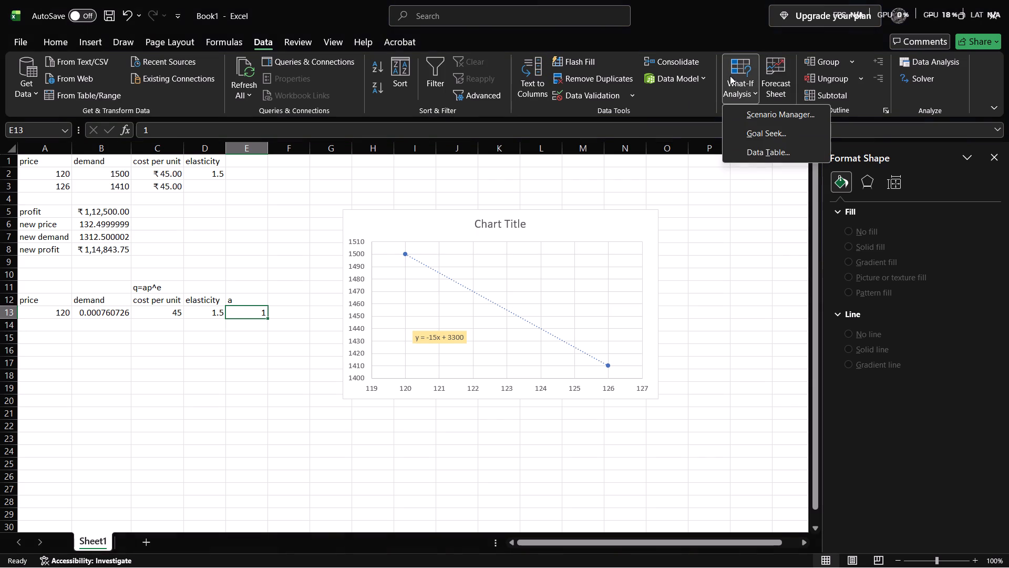
{"action": "left_click", "coordinate": [752, 126]}
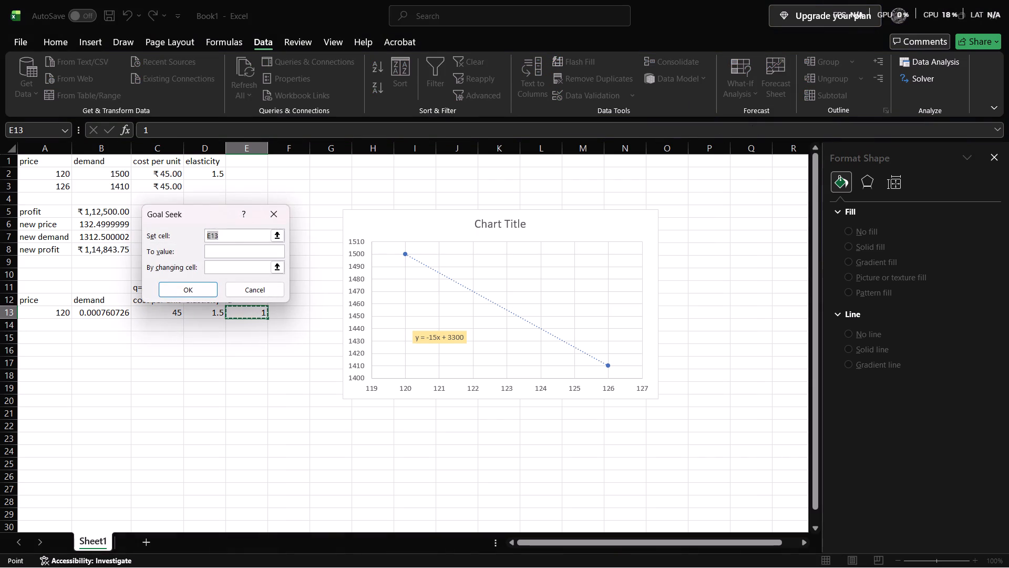
{"action": "left_click_drag", "start_coordinate": [219, 217], "coordinate": [346, 199]}
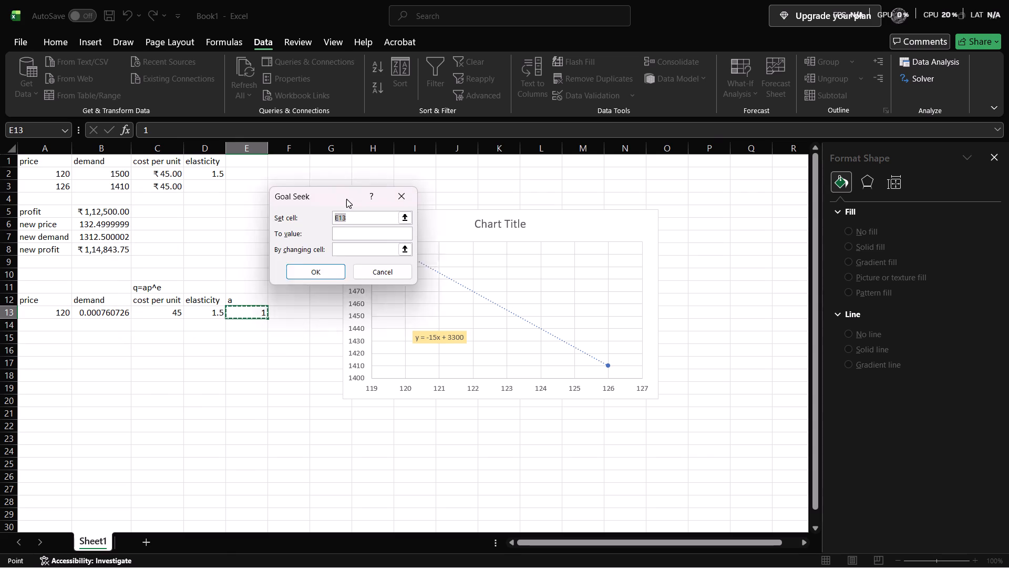
{"action": "left_click_drag", "start_coordinate": [346, 199], "coordinate": [459, 163]}
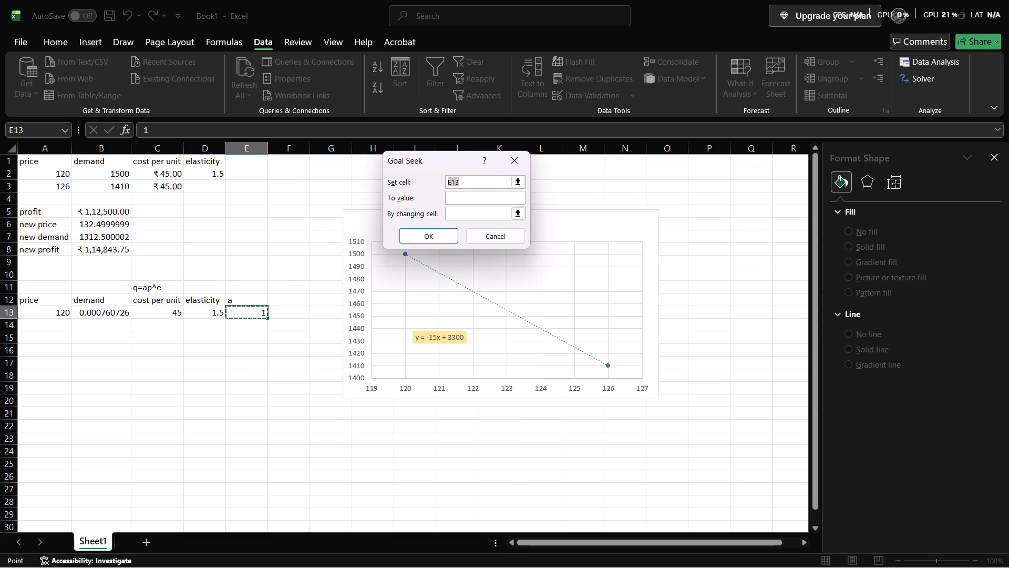
{"action": "left_click", "coordinate": [519, 177]}
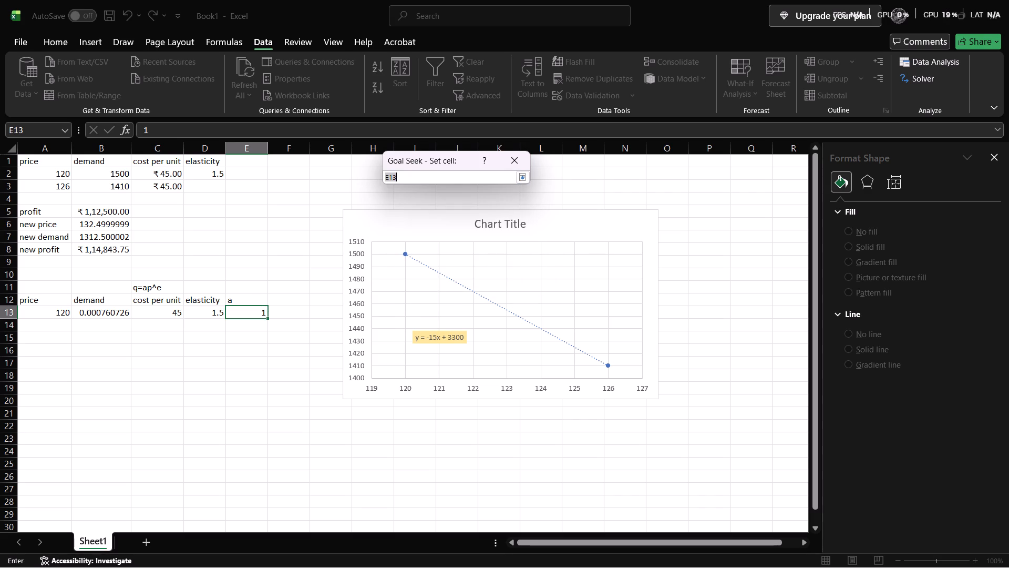
{"action": "left_click", "coordinate": [115, 312]}
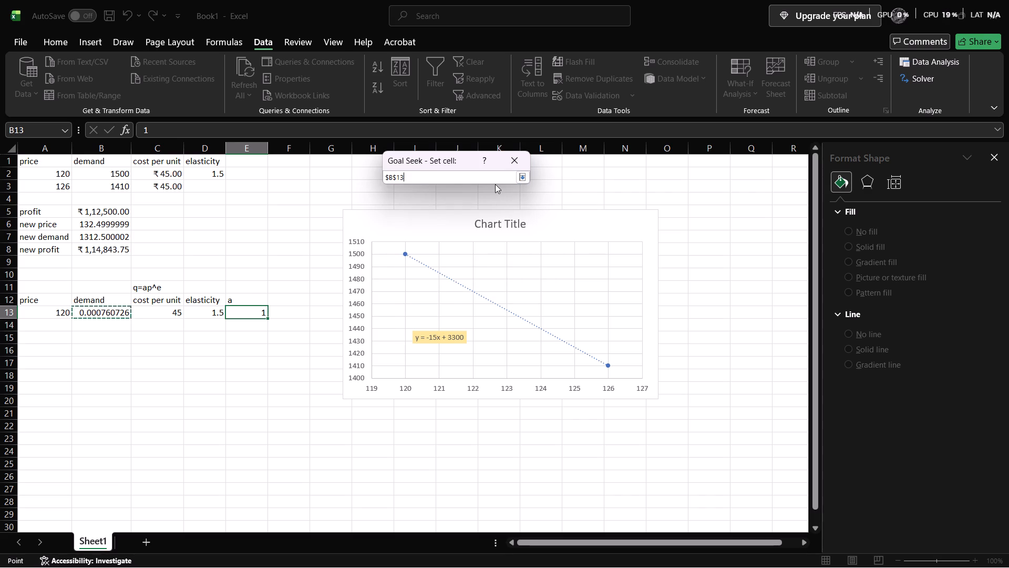
{"action": "left_click", "coordinate": [521, 181]}
{"action": "left_click", "coordinate": [488, 199]}
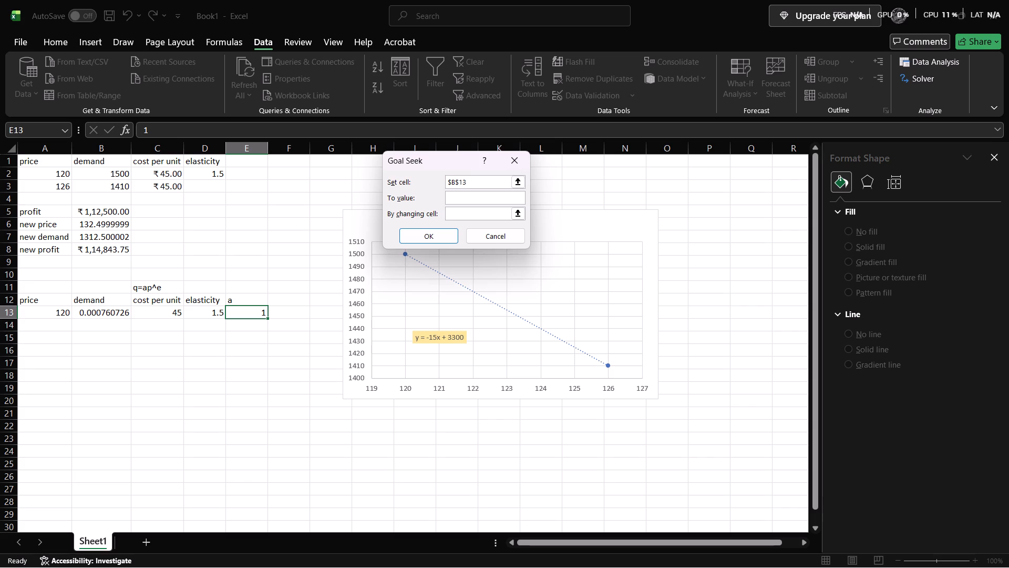
{"action": "key", "text": "1"}
{"action": "type", "text": "500"}
{"action": "left_click", "coordinate": [481, 216]}
{"action": "left_click", "coordinate": [261, 316]}
{"action": "left_click", "coordinate": [449, 230]}
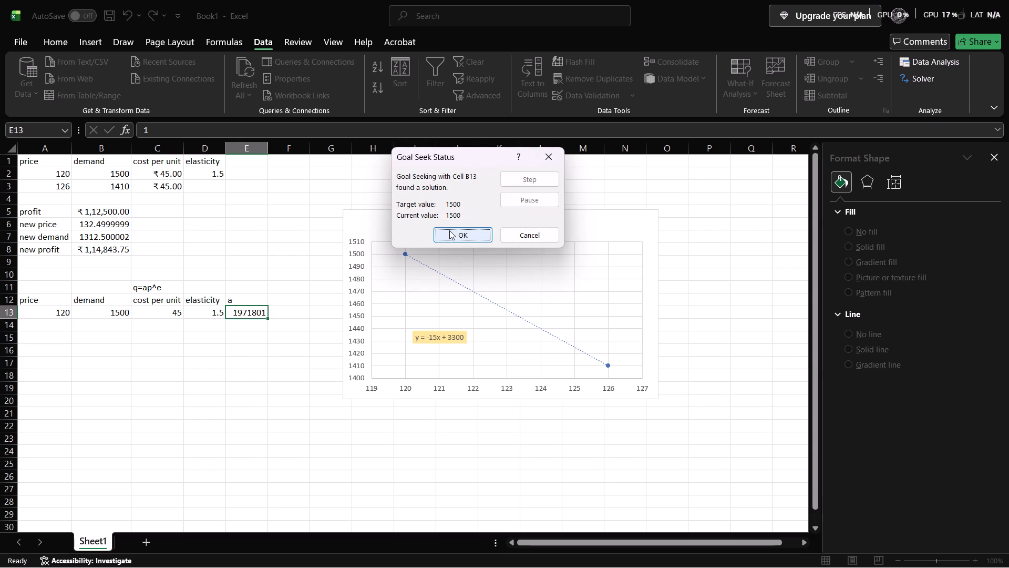
{"action": "left_click", "coordinate": [449, 230]}
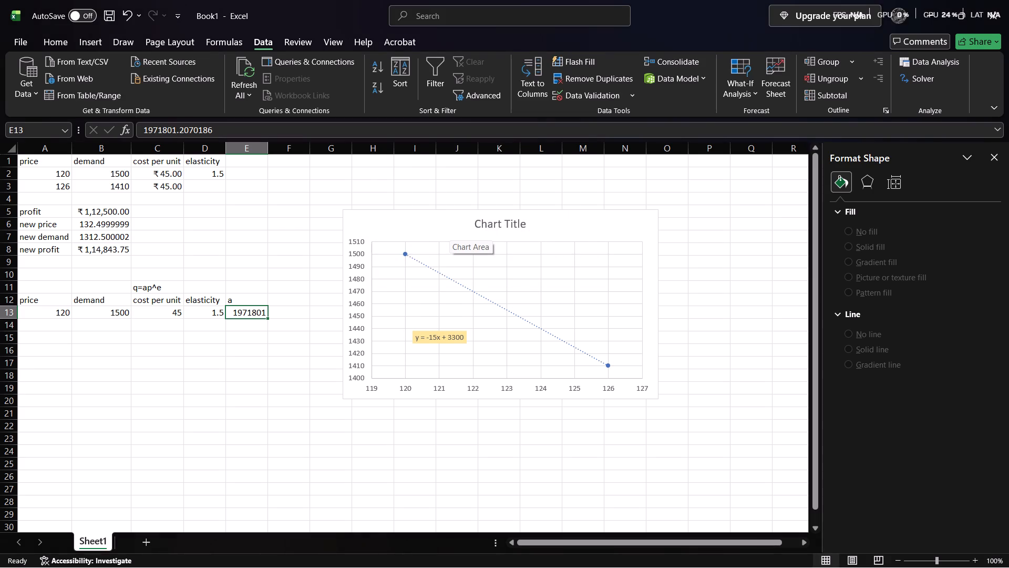
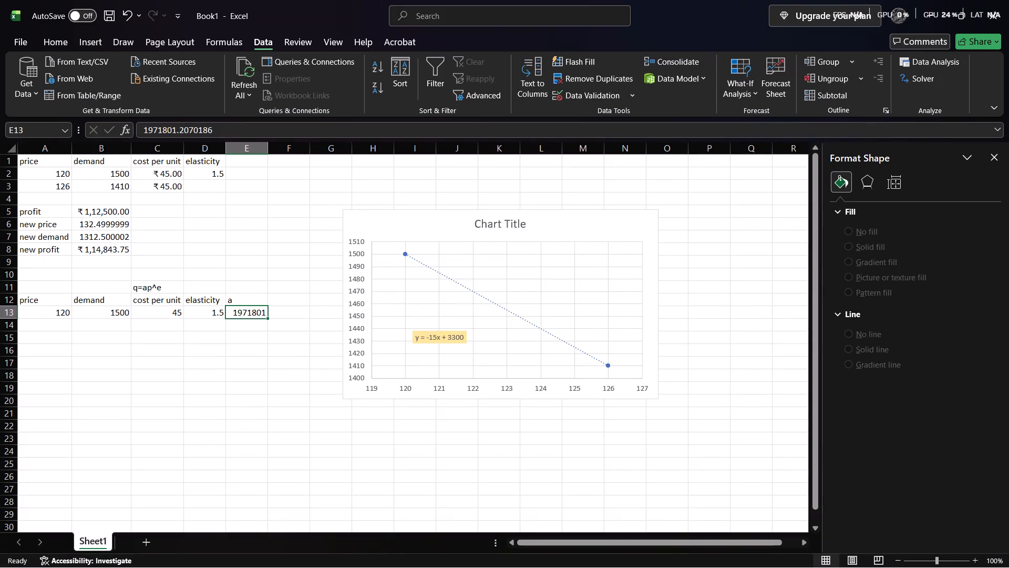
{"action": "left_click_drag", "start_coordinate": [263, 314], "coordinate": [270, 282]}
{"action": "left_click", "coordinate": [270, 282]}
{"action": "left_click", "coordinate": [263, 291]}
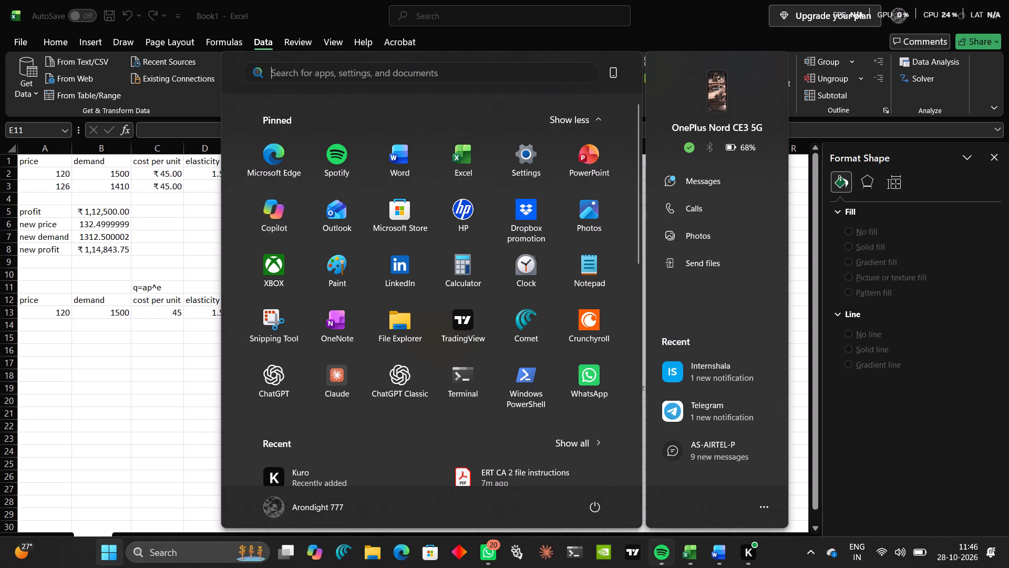
Switch to the Q.1 practice document in Word to consult the exercise, and return to the Book1 workbook in Excel.
{"action": "left_click", "coordinate": [724, 542]}
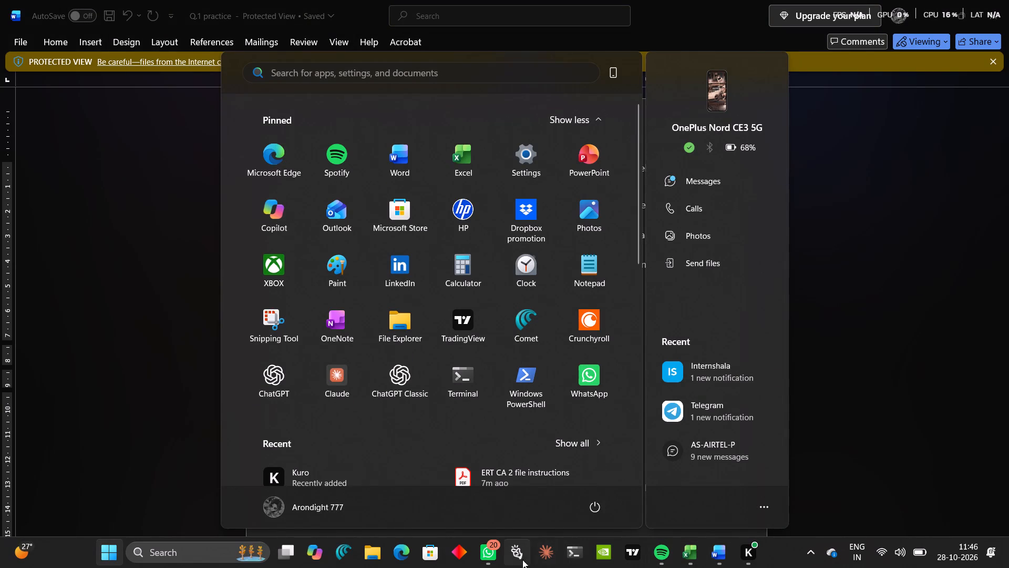
{"action": "left_click", "coordinate": [684, 565]}
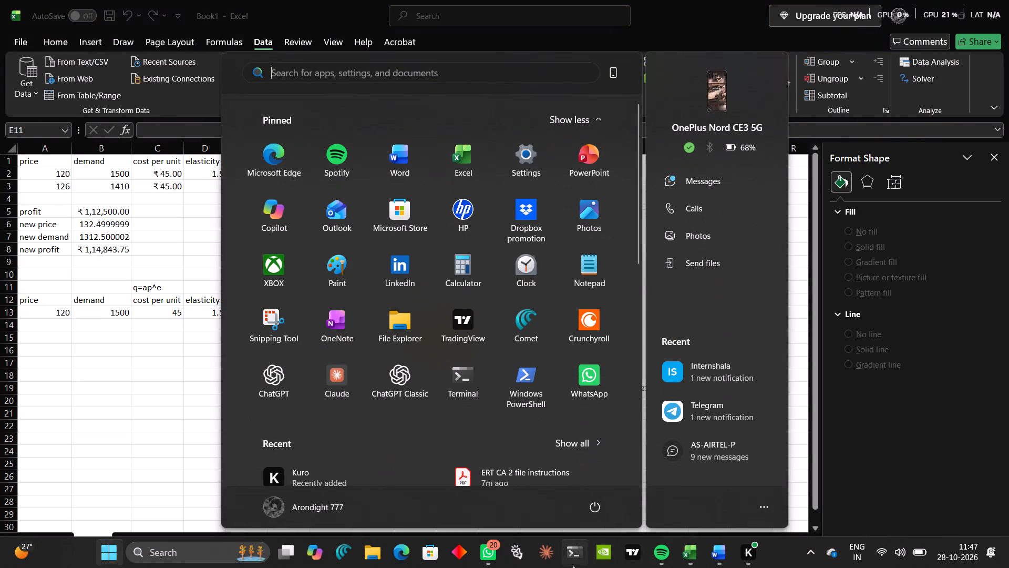
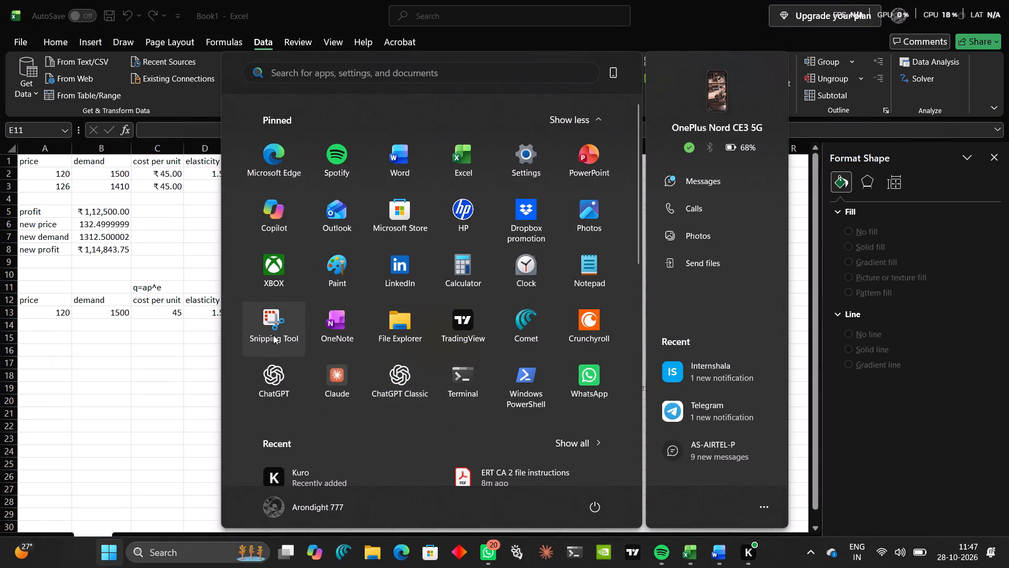
Enter 80 as a trial price in cell A15, below the power demand table.
{"action": "left_click", "coordinate": [100, 352]}
{"action": "left_click", "coordinate": [67, 341]}
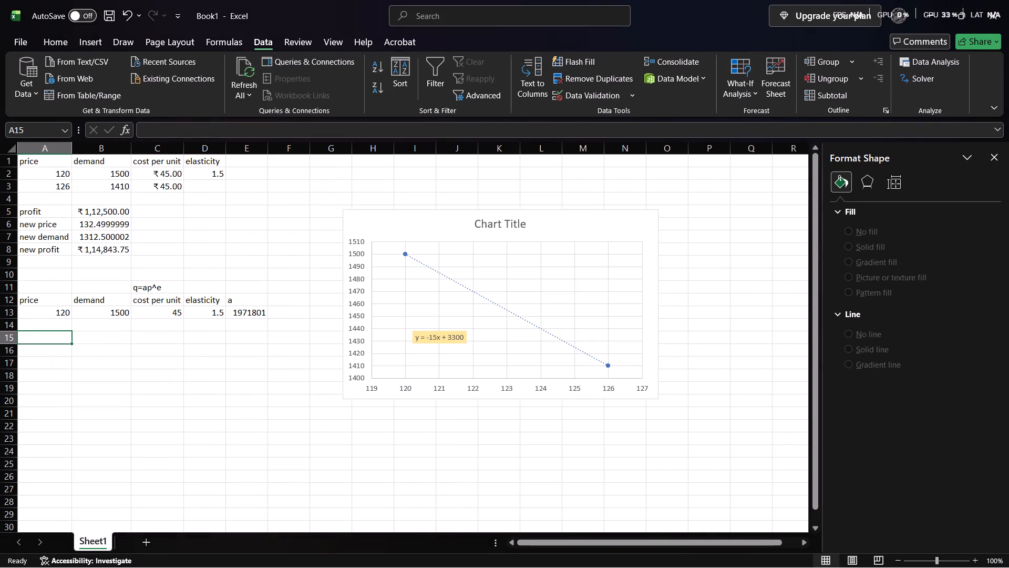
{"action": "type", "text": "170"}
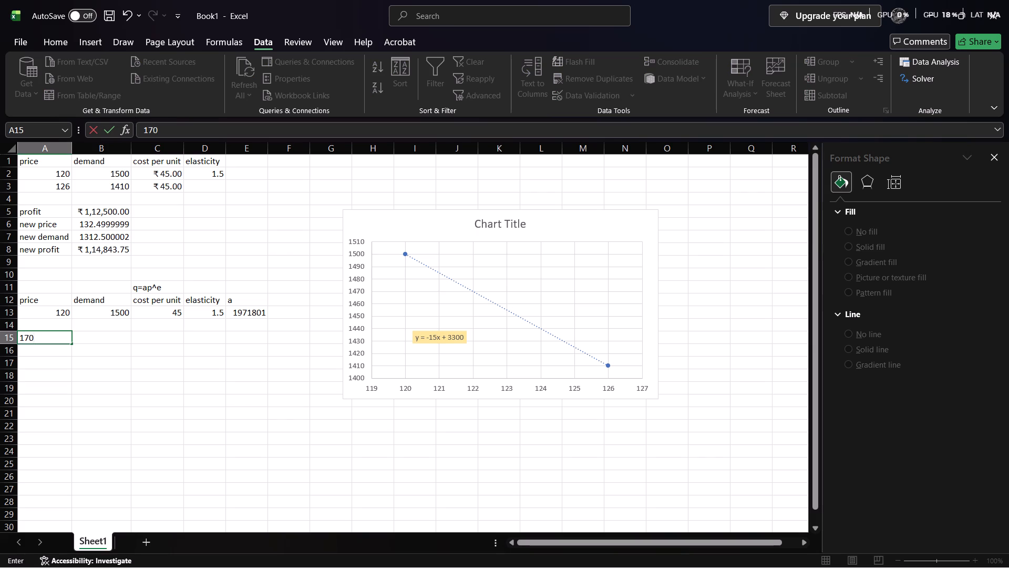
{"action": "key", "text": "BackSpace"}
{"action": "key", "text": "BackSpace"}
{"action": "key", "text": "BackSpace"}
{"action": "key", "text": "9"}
Enter 80 and 90 as the first two trial prices in cells A15 and A16.
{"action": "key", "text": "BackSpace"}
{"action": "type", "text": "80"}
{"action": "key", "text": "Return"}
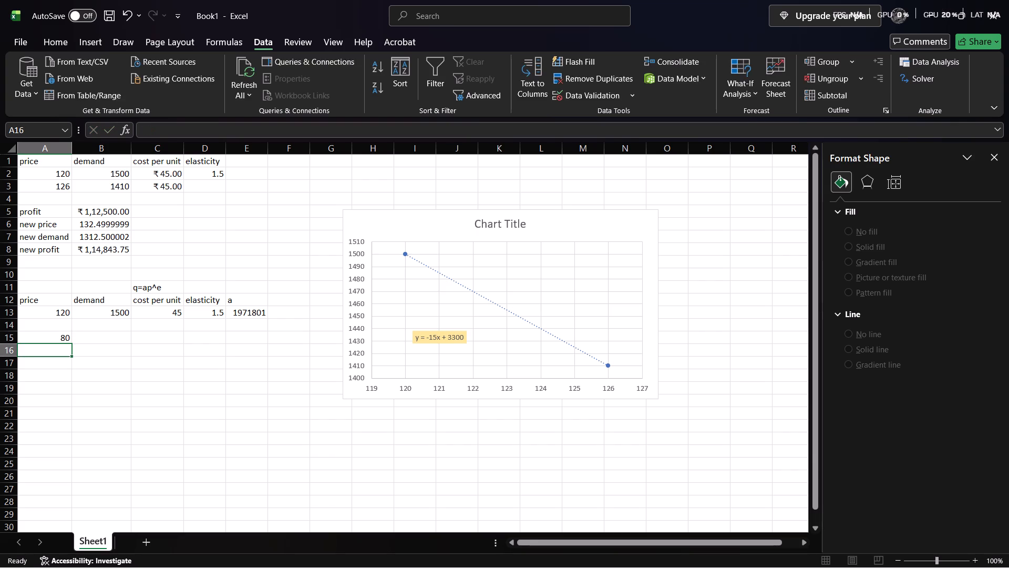
{"action": "type", "text": "90"}
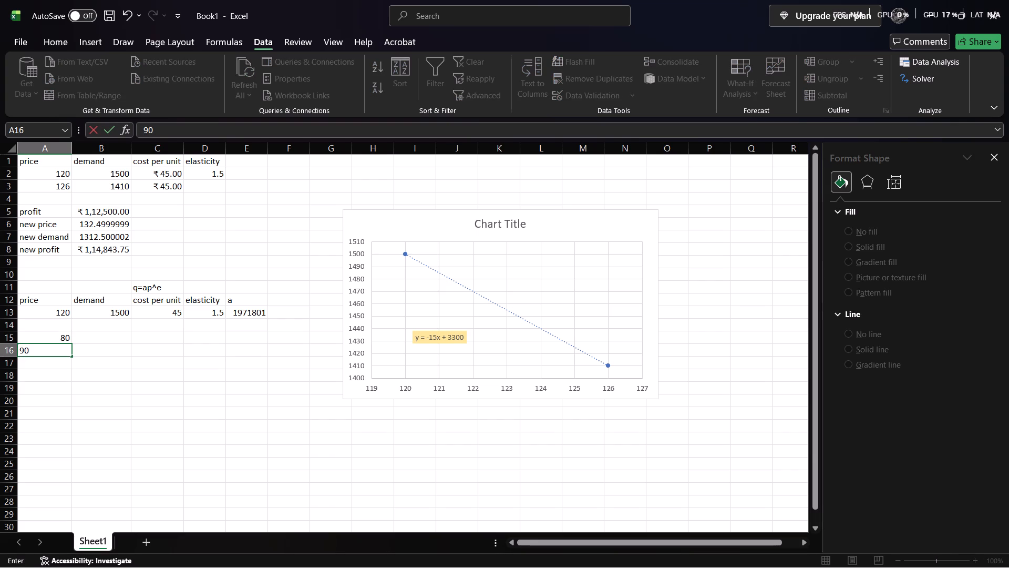
{"action": "key", "text": "Return"}
Extend the price series from A15:A16 in increments of 10 down to 150 in cell A22.
{"action": "left_click", "coordinate": [47, 337]}
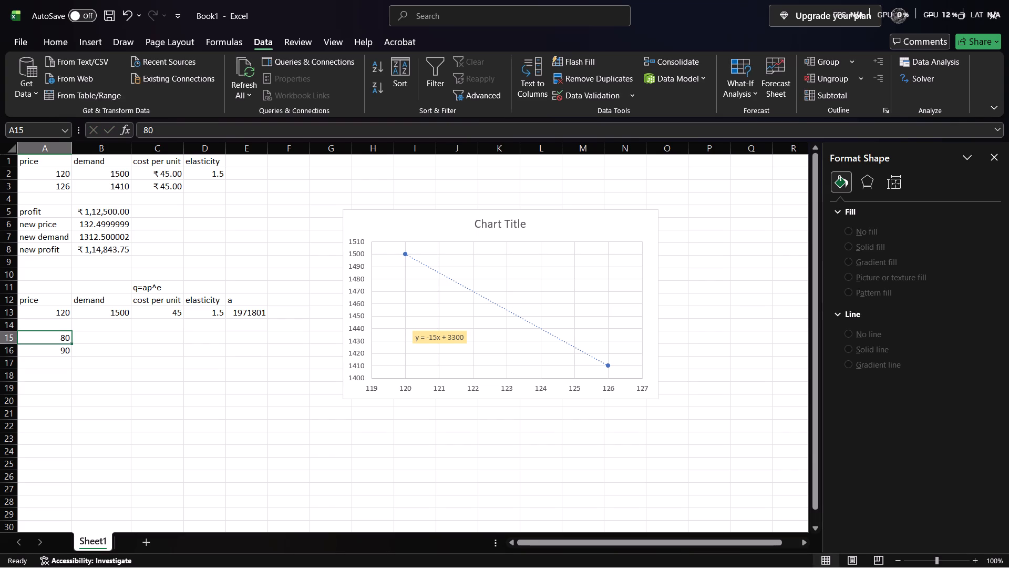
{"action": "left_click", "coordinate": [47, 337]}
{"action": "left_click_drag", "start_coordinate": [47, 337], "coordinate": [72, 372]}
{"action": "left_click", "coordinate": [72, 372]}
{"action": "left_click_drag", "start_coordinate": [58, 340], "coordinate": [60, 351]}
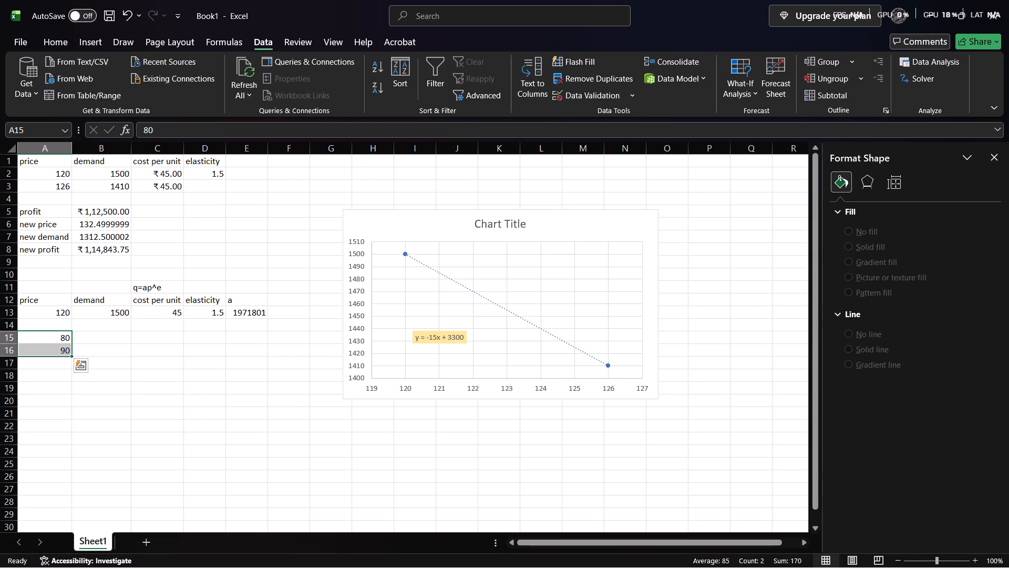
{"action": "left_click_drag", "start_coordinate": [70, 358], "coordinate": [70, 374]}
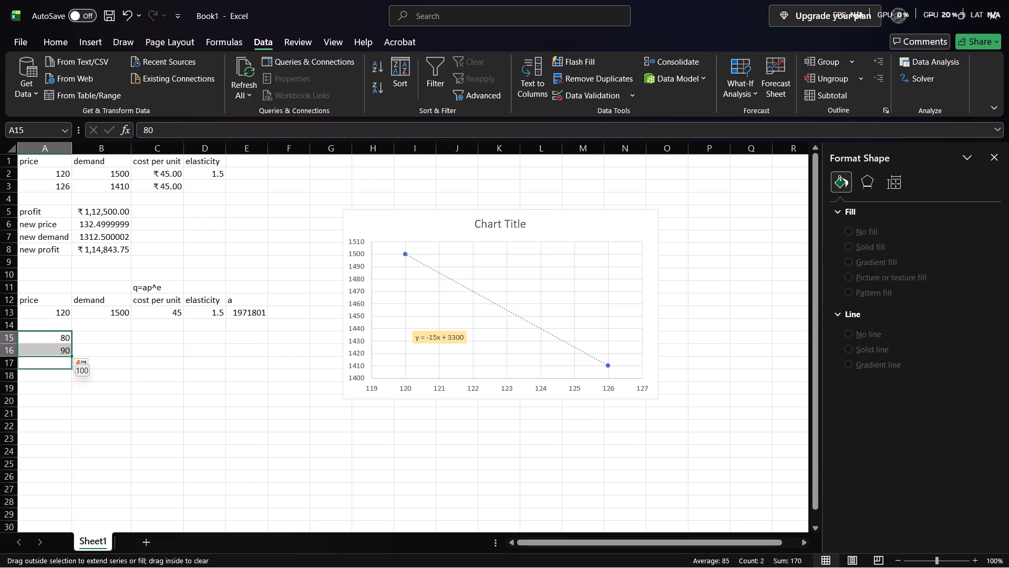
{"action": "left_click_drag", "start_coordinate": [70, 374], "coordinate": [69, 419]}
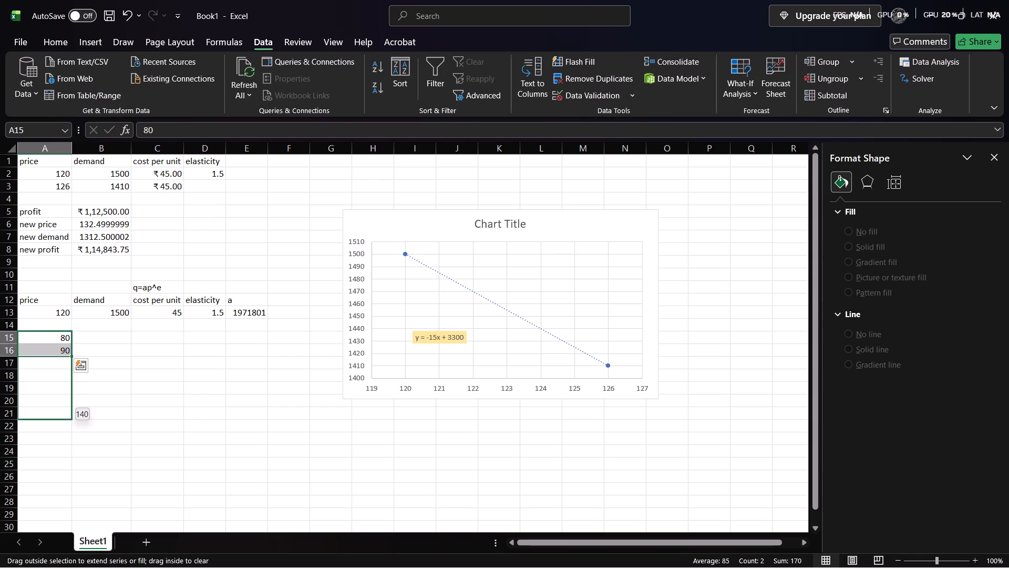
{"action": "left_click_drag", "start_coordinate": [69, 419], "coordinate": [67, 428]}
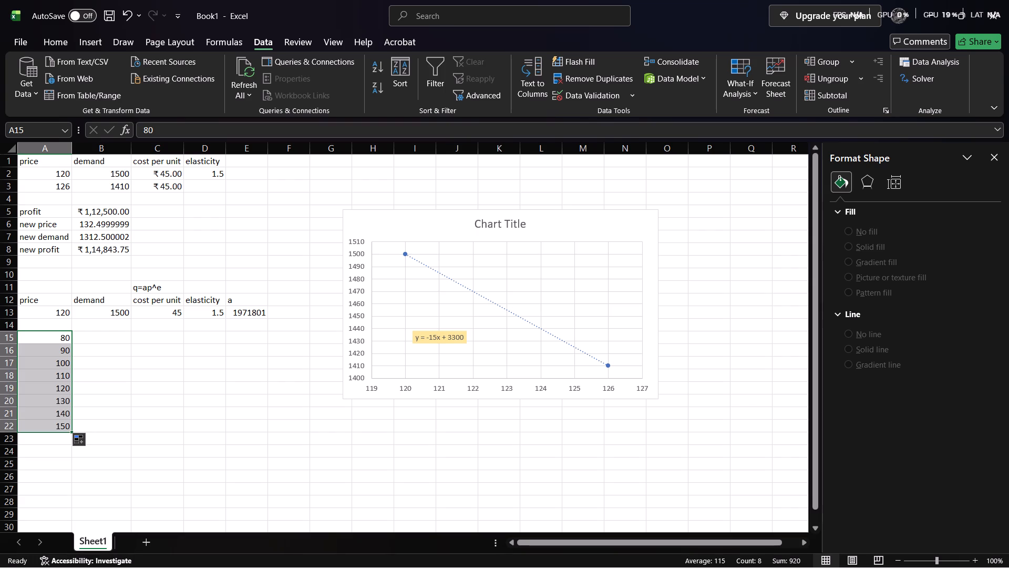
{"action": "left_click", "coordinate": [69, 362]}
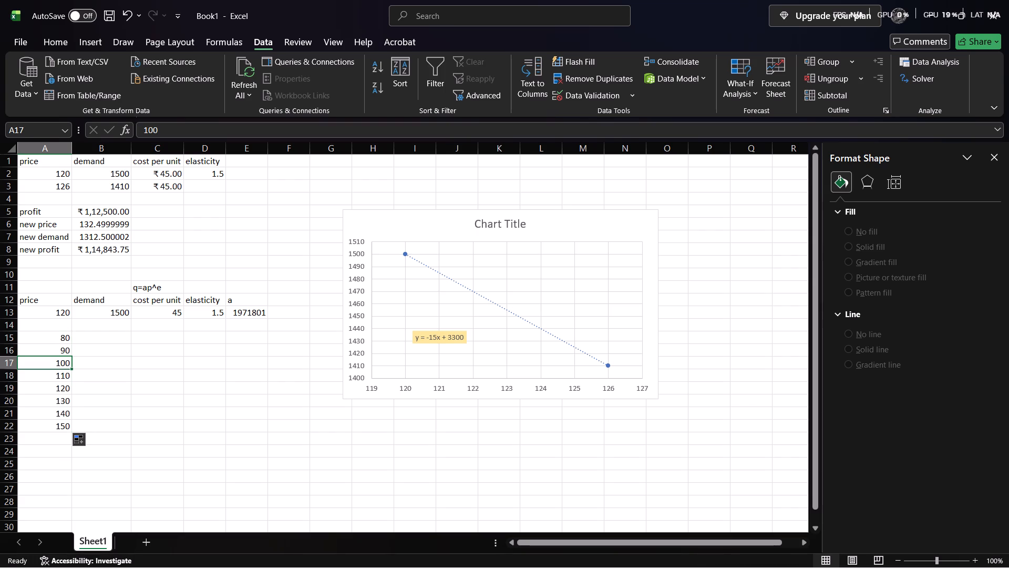
Calculate the demand for the first trial price in cell B15 with the formula =E13*A15^-D13.
{"action": "left_click", "coordinate": [100, 336]}
{"action": "key", "text": "equal"}
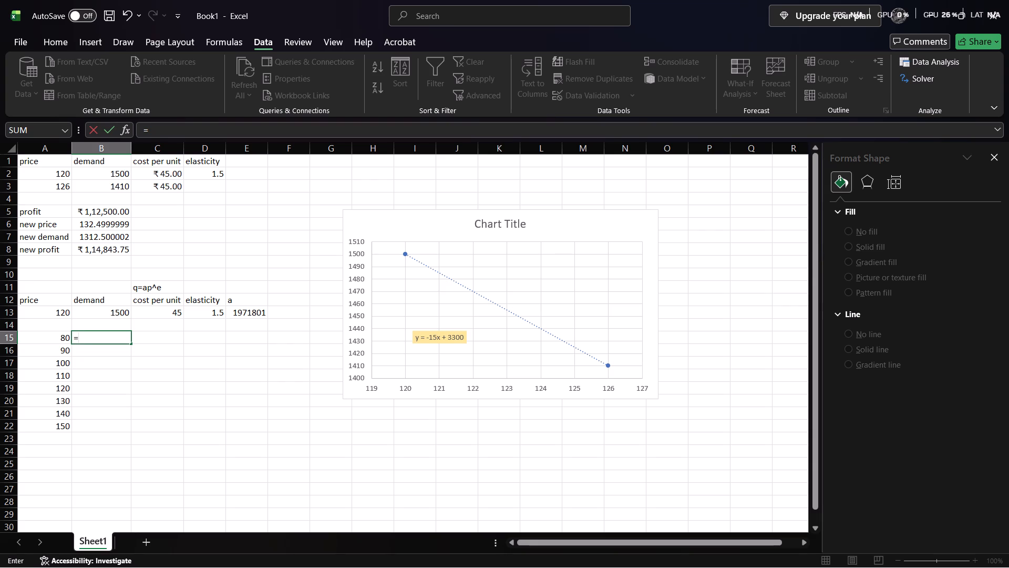
{"action": "left_click", "coordinate": [252, 316]}
{"action": "key", "text": "shift+asterisk"}
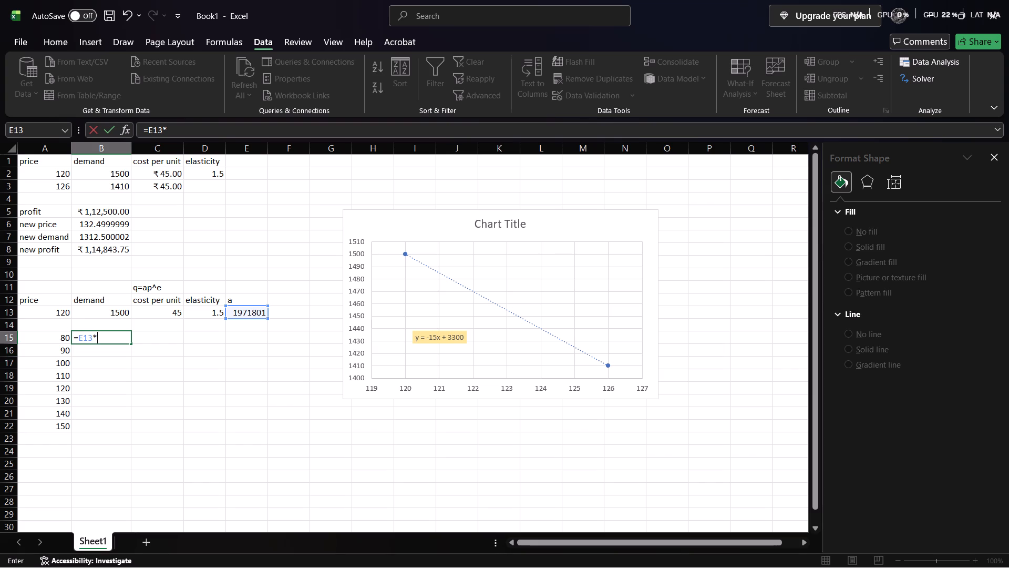
{"action": "left_click", "coordinate": [63, 340]}
{"action": "key", "text": "shift+asciicircum"}
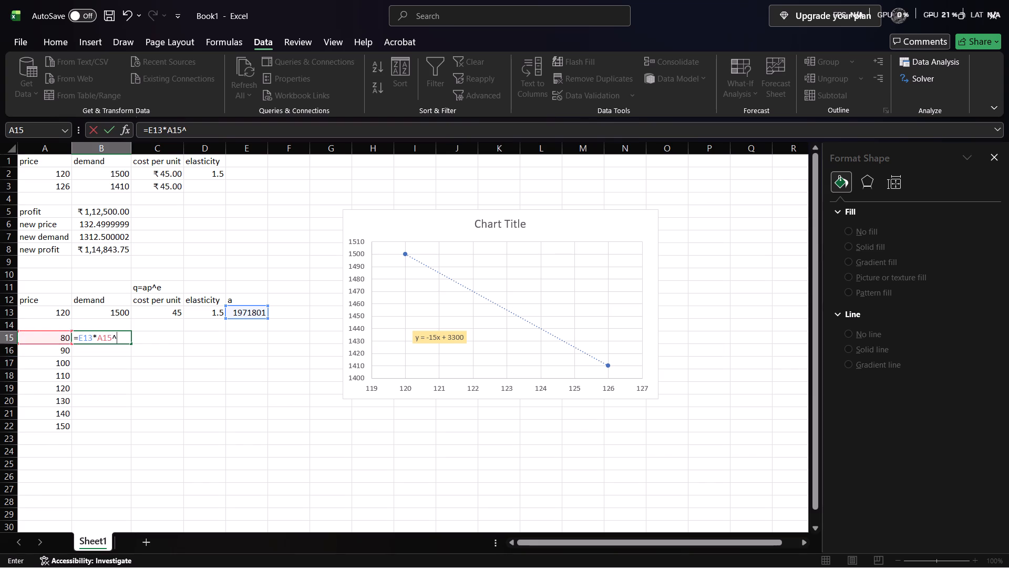
{"action": "key", "text": "minus"}
{"action": "left_click", "coordinate": [209, 316]}
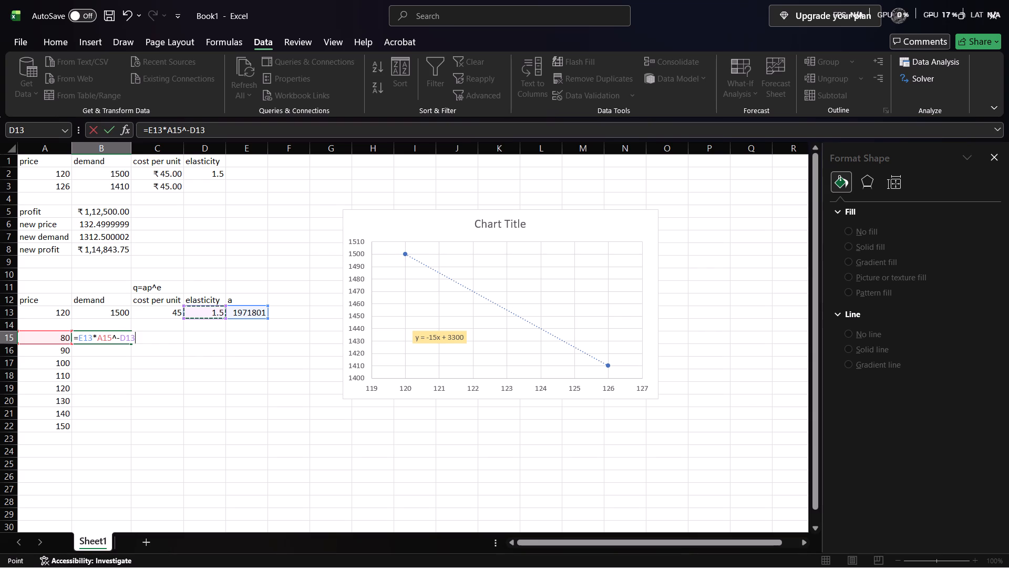
{"action": "key", "text": "Return"}
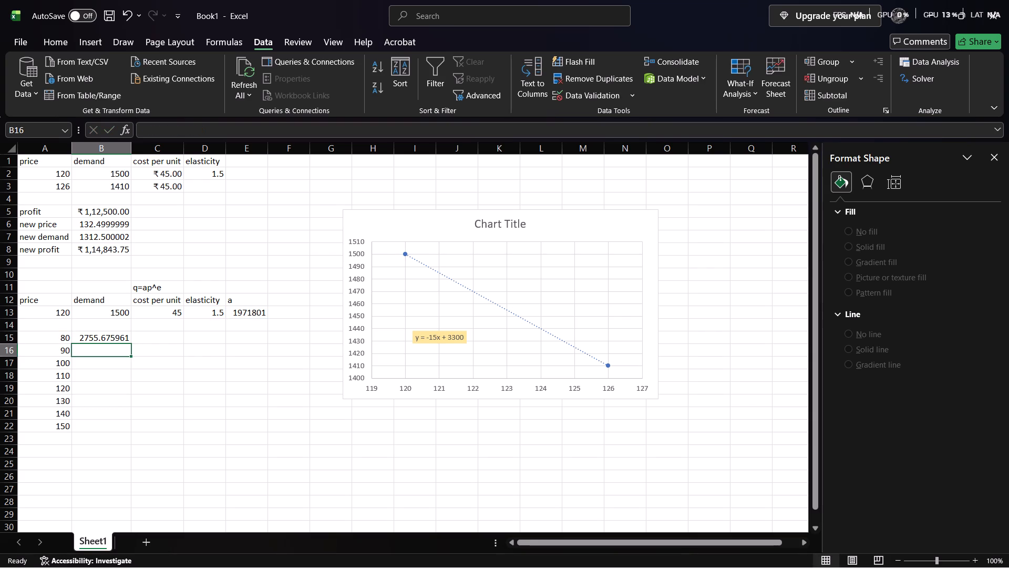
Make the reference to constant a absolute in the B15 formula, so it reads =$E$13*A15^-D13.
{"action": "left_click", "coordinate": [112, 336]}
{"action": "left_click", "coordinate": [112, 336]}
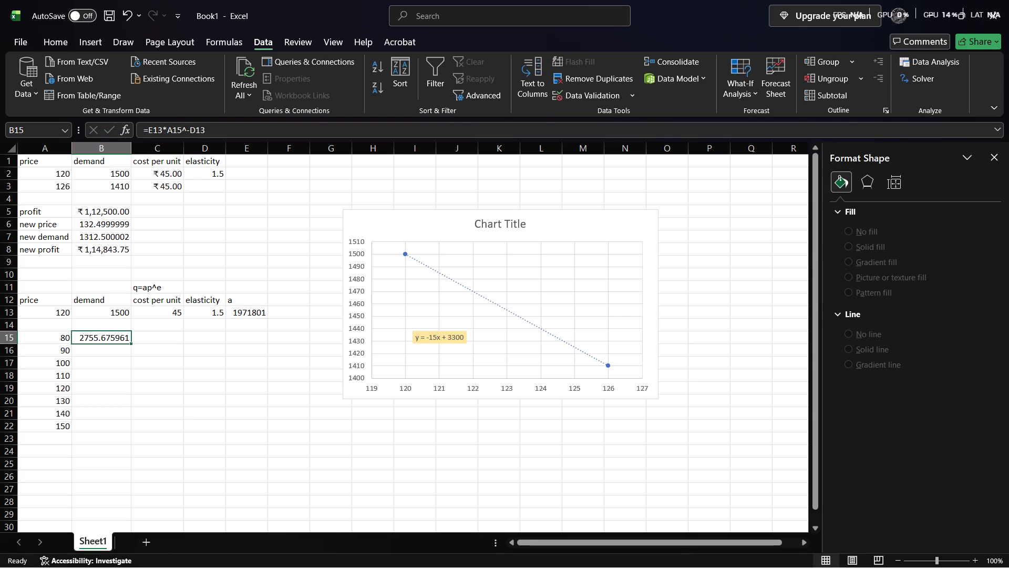
{"action": "left_click", "coordinate": [112, 339]}
{"action": "left_click", "coordinate": [112, 339]}
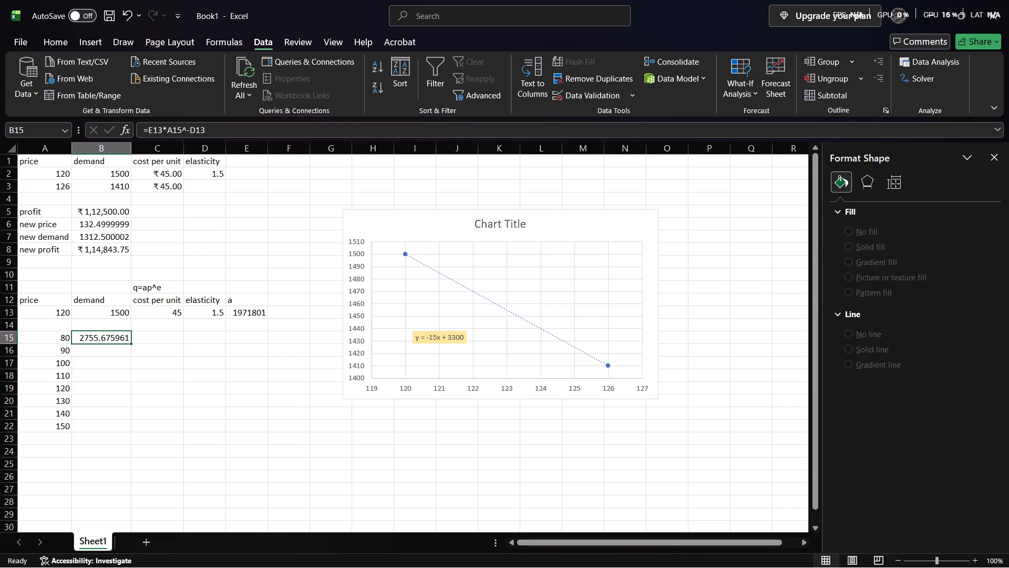
{"action": "left_click", "coordinate": [112, 339]}
{"action": "left_click", "coordinate": [163, 136]}
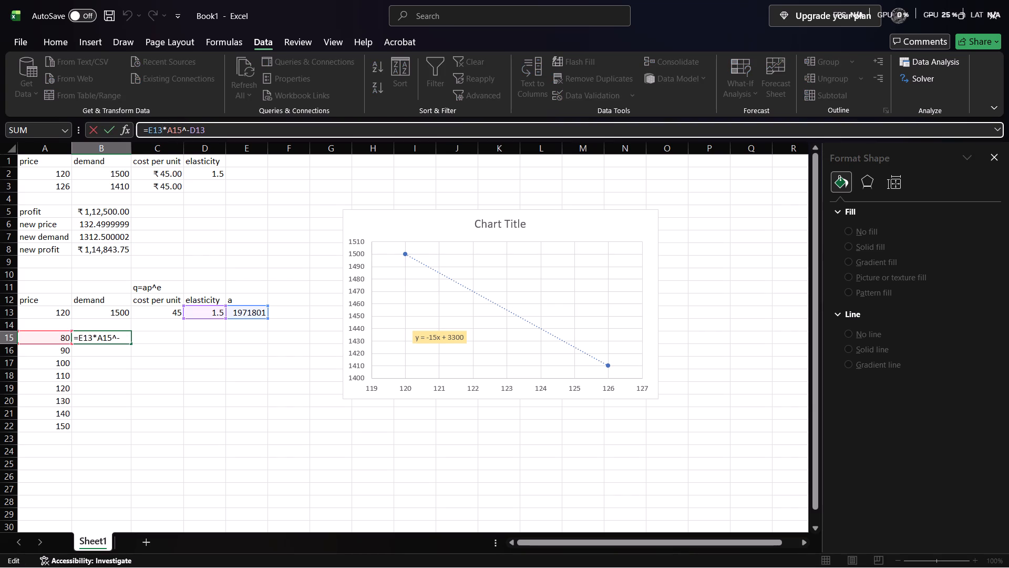
{"action": "left_click", "coordinate": [156, 136]}
{"action": "left_click", "coordinate": [155, 130]}
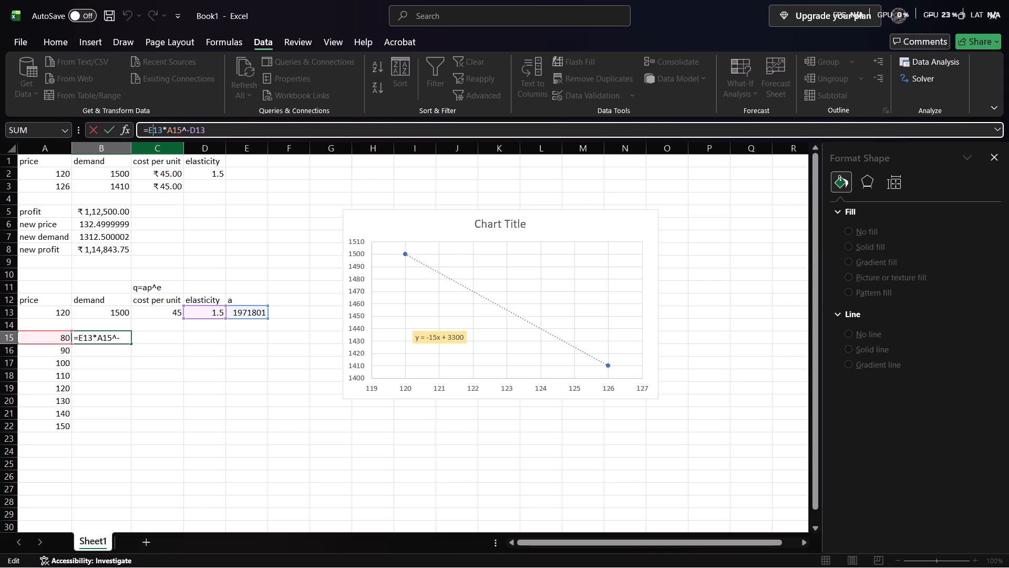
{"action": "key", "text": "shift+dollar"}
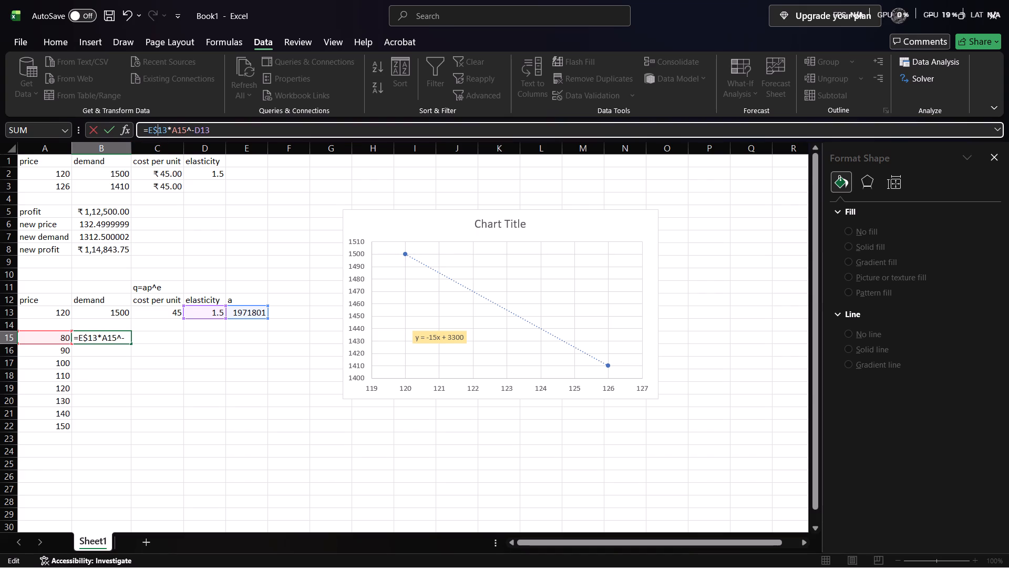
{"action": "left_click", "coordinate": [150, 131]}
{"action": "key", "text": "shift+dollar"}
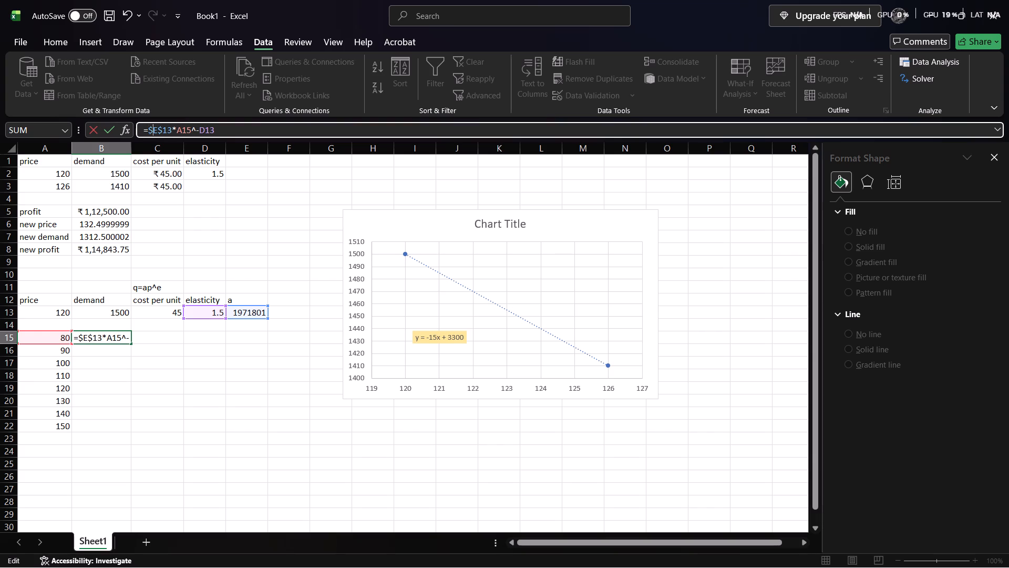
{"action": "key", "text": "Return"}
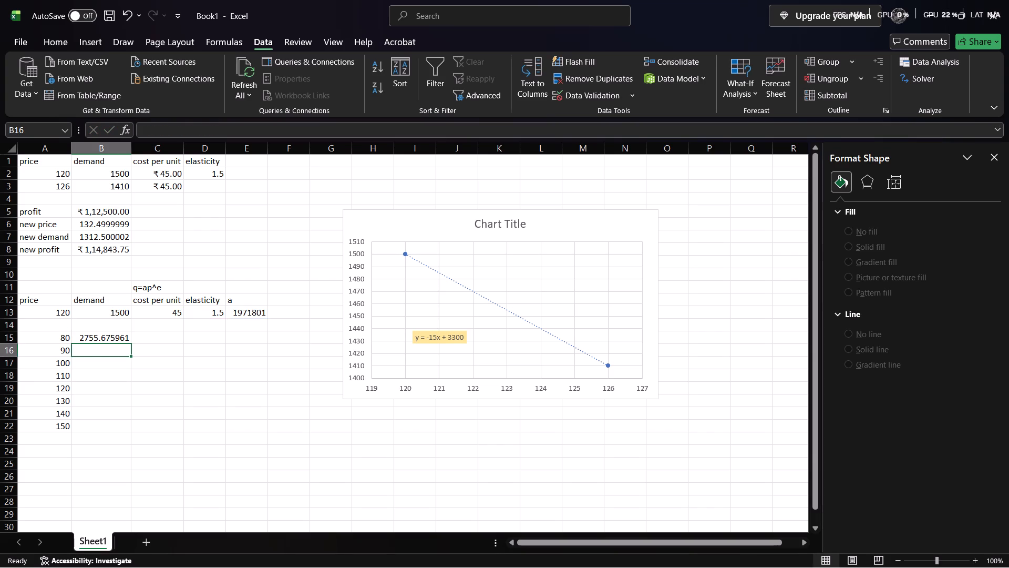
Fill the demand formula from B15 down to B22 alongside the trial prices.
{"action": "left_click", "coordinate": [126, 334]}
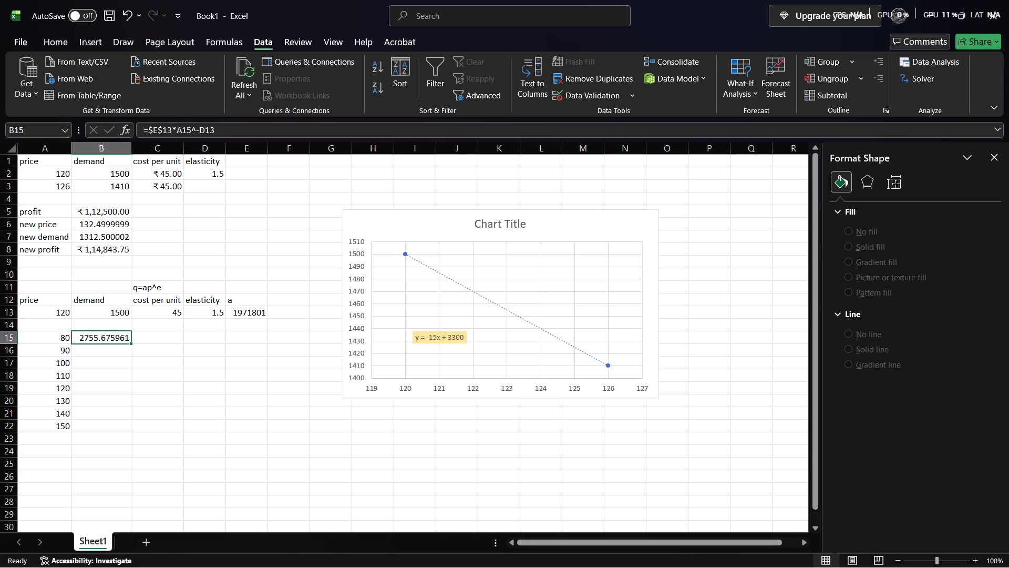
{"action": "double_click", "coordinate": [131, 344]}
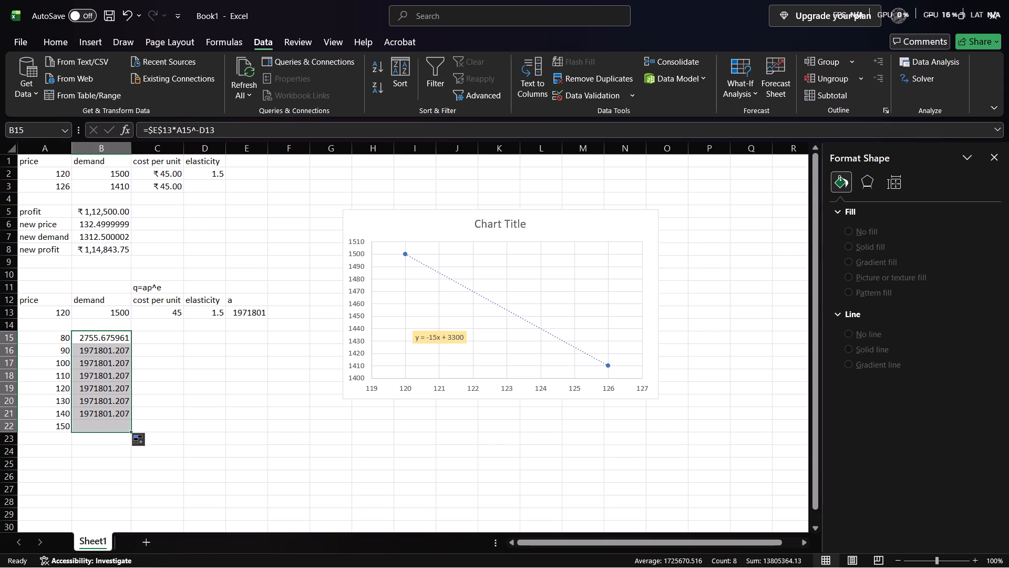
{"action": "left_click", "coordinate": [187, 373]}
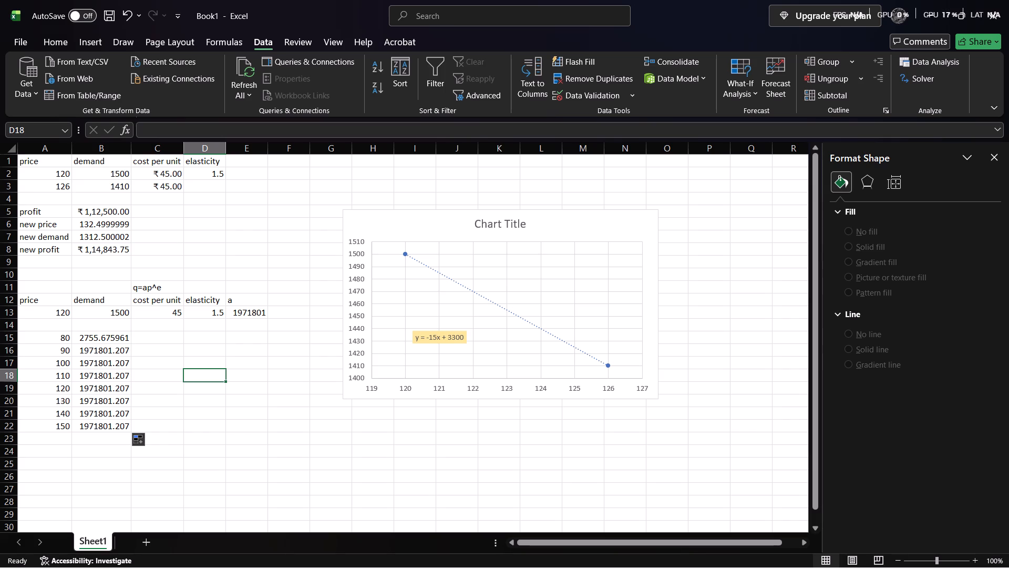
Compare the demand formulas in cells B15 and B16 to check their cell references.
{"action": "left_click", "coordinate": [109, 347]}
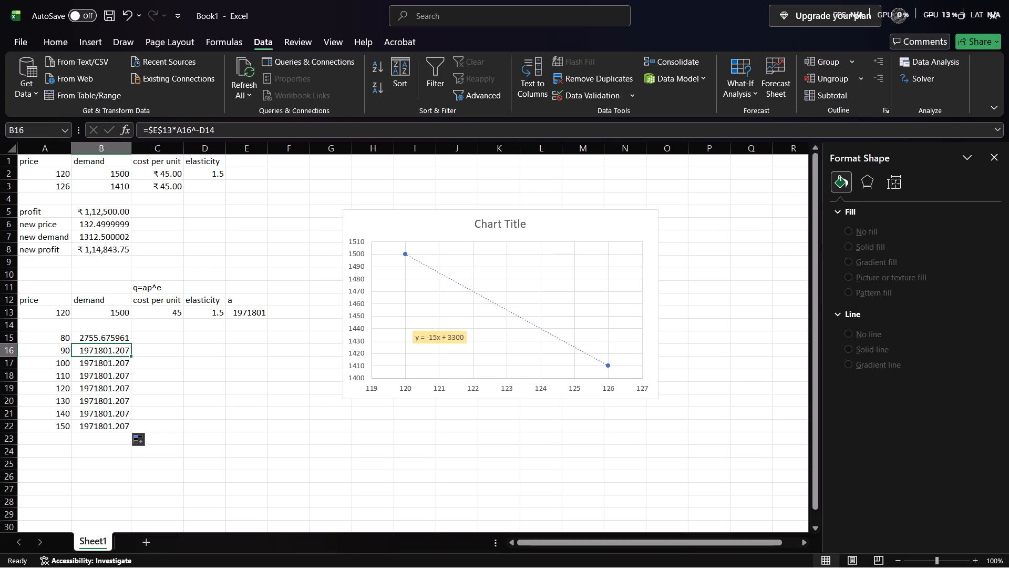
{"action": "left_click", "coordinate": [111, 342]}
{"action": "left_click", "coordinate": [124, 332]}
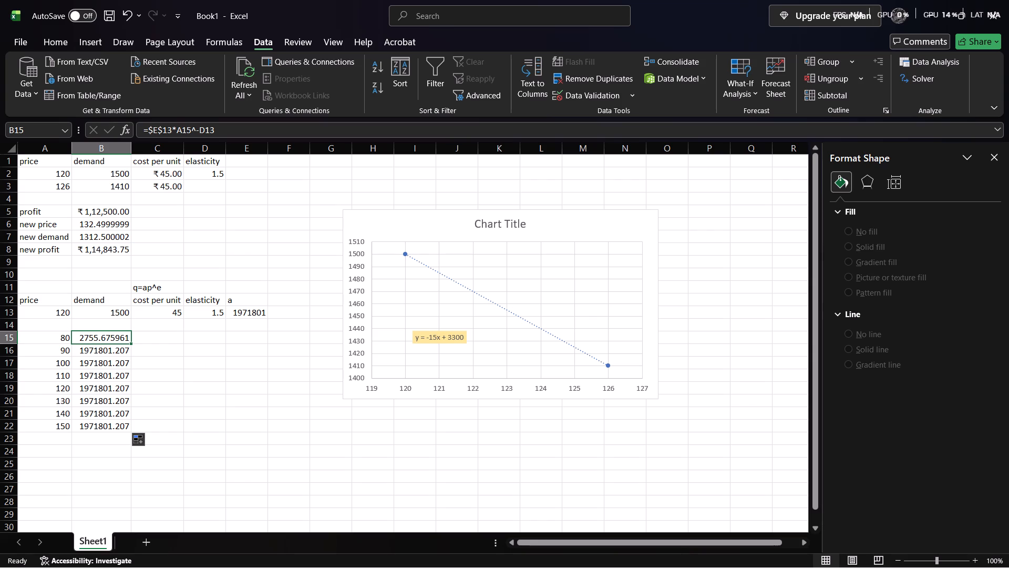
{"action": "left_click", "coordinate": [120, 356]}
{"action": "left_click", "coordinate": [120, 356]}
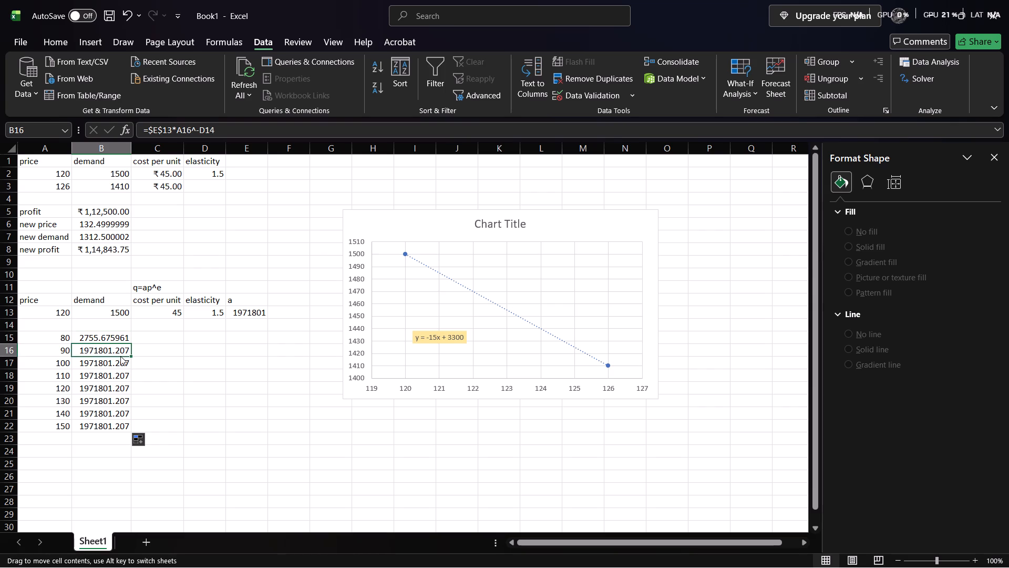
{"action": "double_click", "coordinate": [126, 346]}
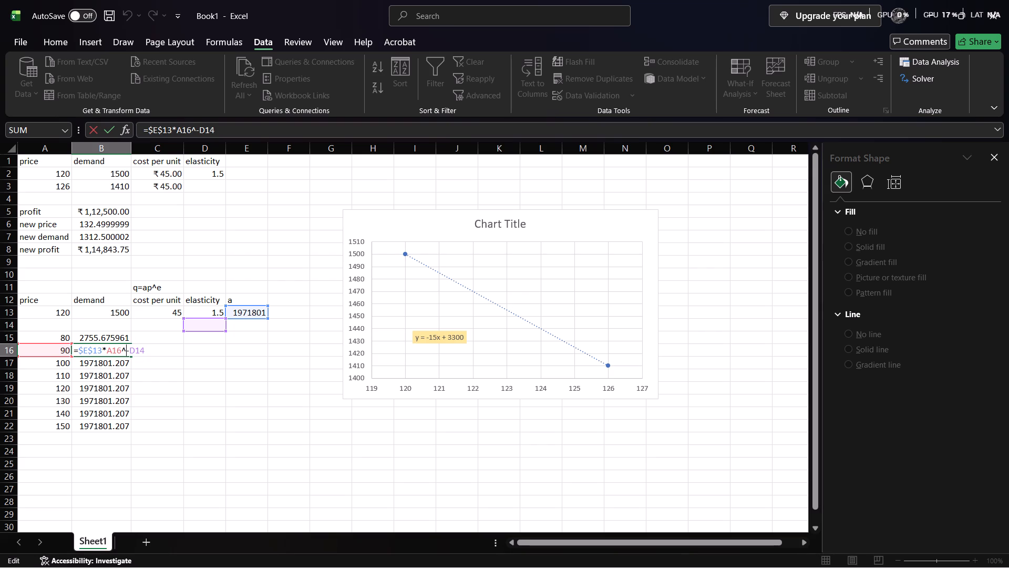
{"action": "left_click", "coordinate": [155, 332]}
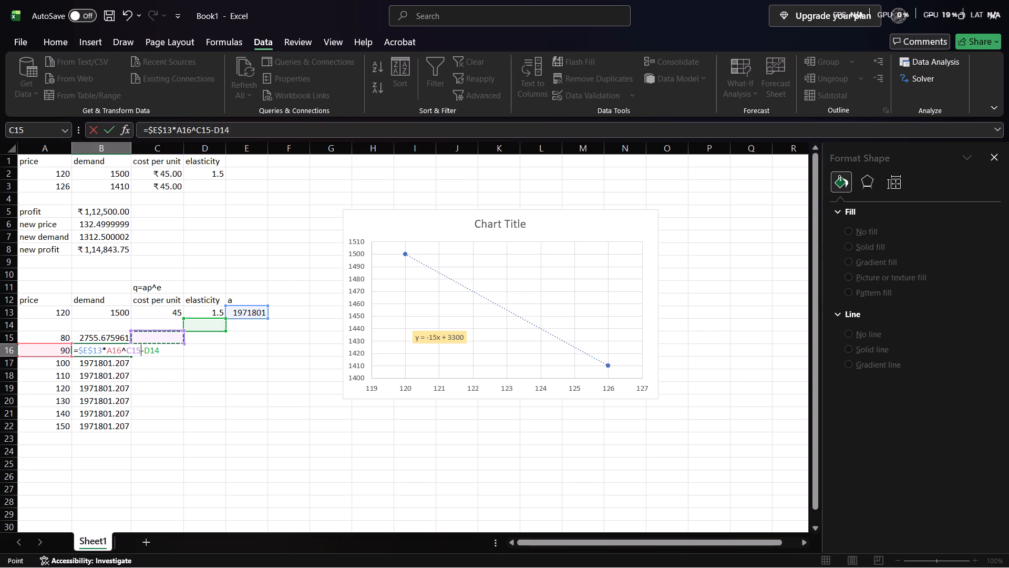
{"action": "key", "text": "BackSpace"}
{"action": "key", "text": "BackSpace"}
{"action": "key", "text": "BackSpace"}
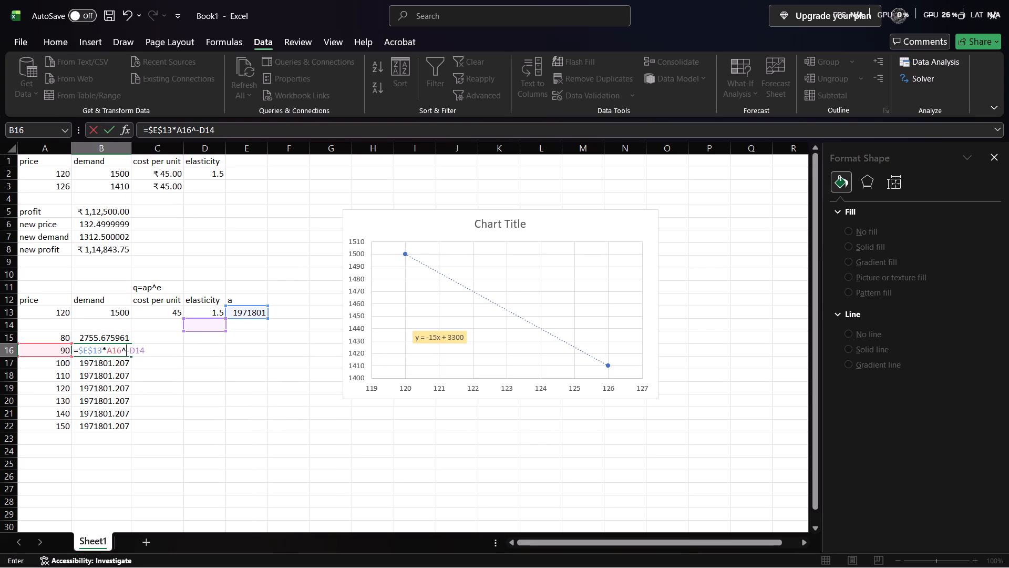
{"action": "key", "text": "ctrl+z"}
Make the elasticity reference absolute in the B15 demand formula, so it reads =$E$13*A15^-$D$13.
{"action": "key", "text": "Return"}
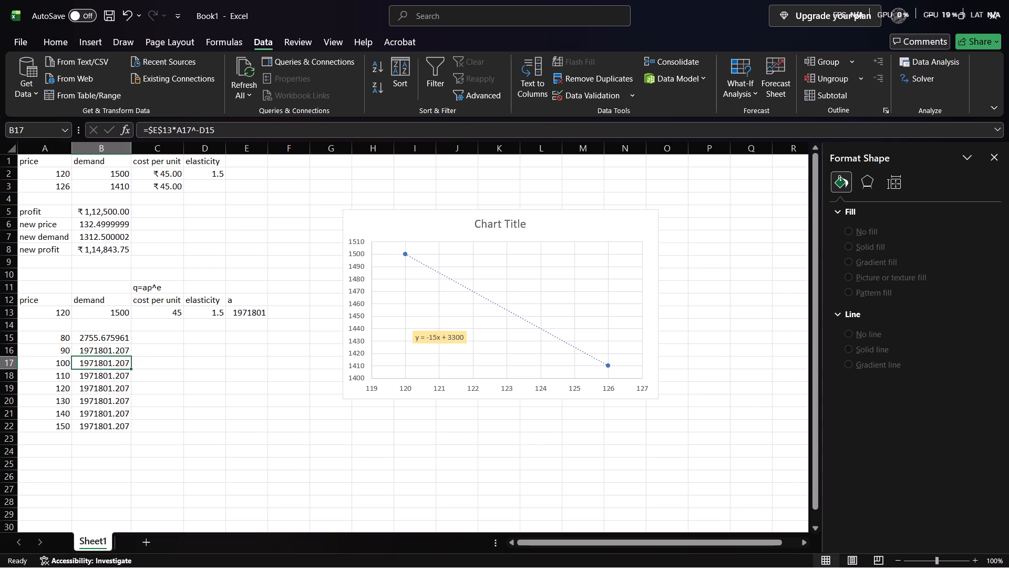
{"action": "left_click", "coordinate": [113, 339]}
{"action": "left_click", "coordinate": [113, 339]}
{"action": "left_click", "coordinate": [113, 339]}
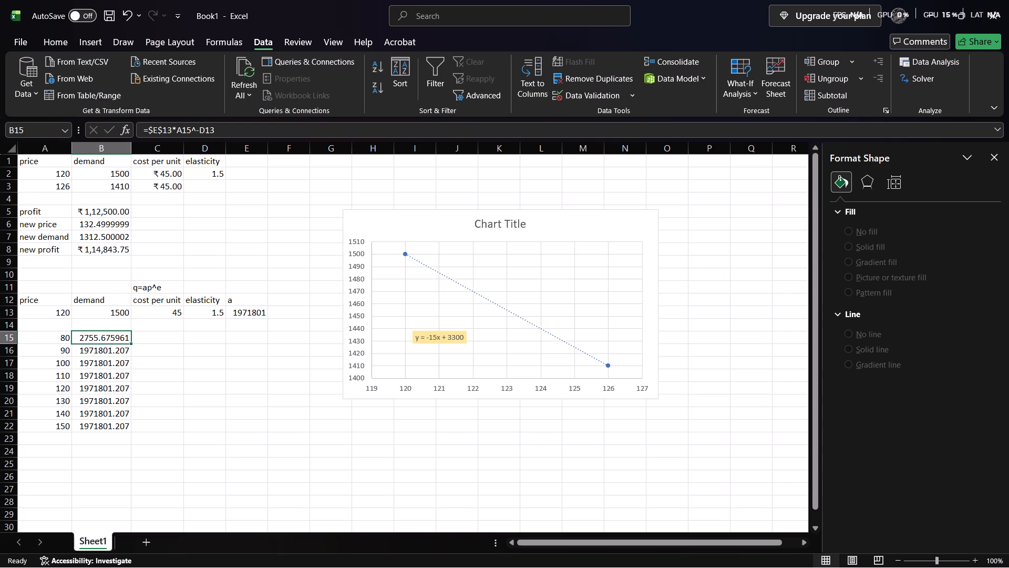
{"action": "left_click", "coordinate": [201, 128]}
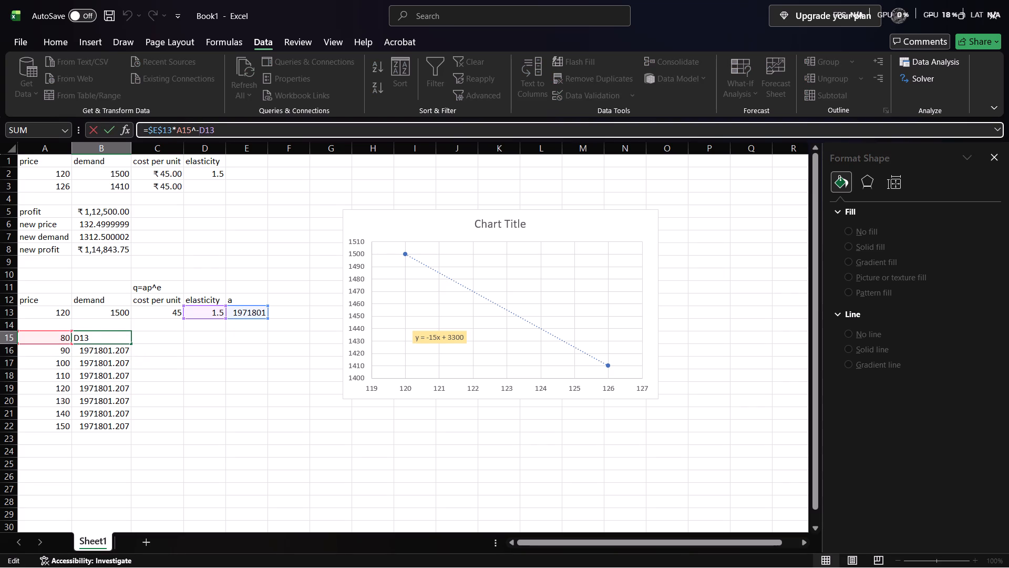
{"action": "key", "text": "shift+dollar"}
{"action": "left_click", "coordinate": [210, 125]}
{"action": "key", "text": "shift+dollar"}
{"action": "key", "text": "Return"}
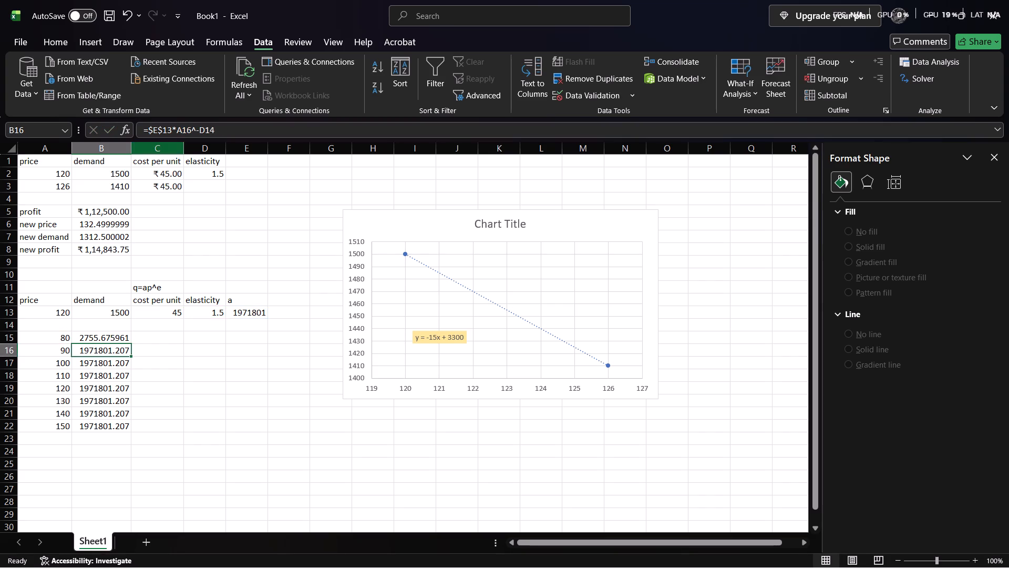
Fill the corrected demand formula from B15 down to B22 for the remaining trial prices.
{"action": "left_click", "coordinate": [114, 340]}
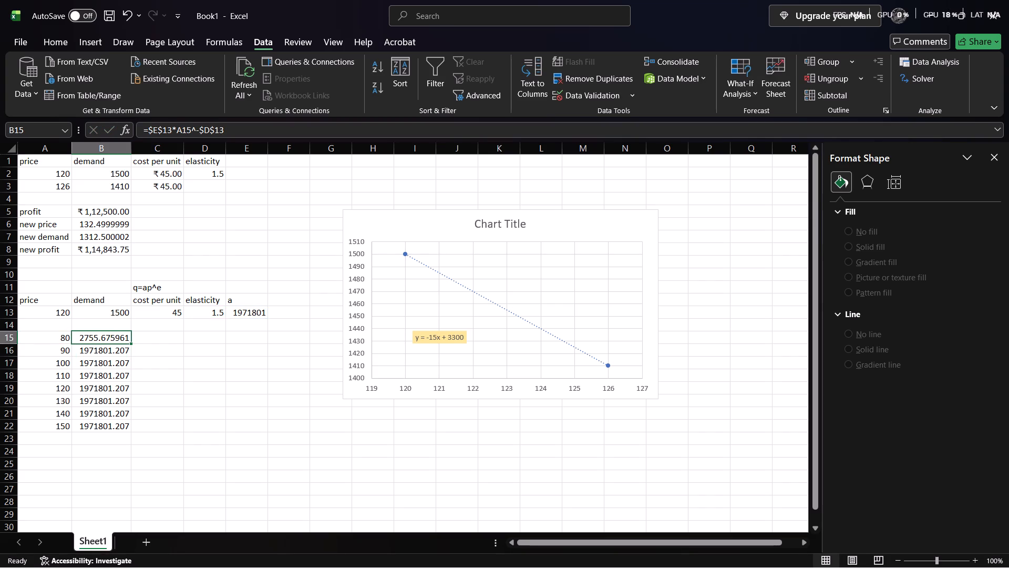
{"action": "double_click", "coordinate": [129, 343]}
{"action": "left_click", "coordinate": [245, 388]}
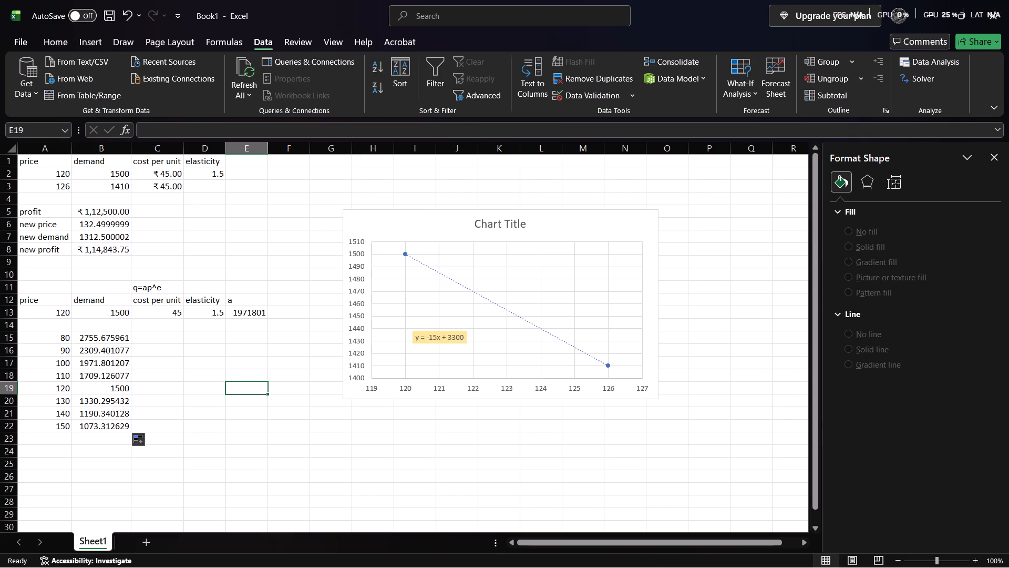
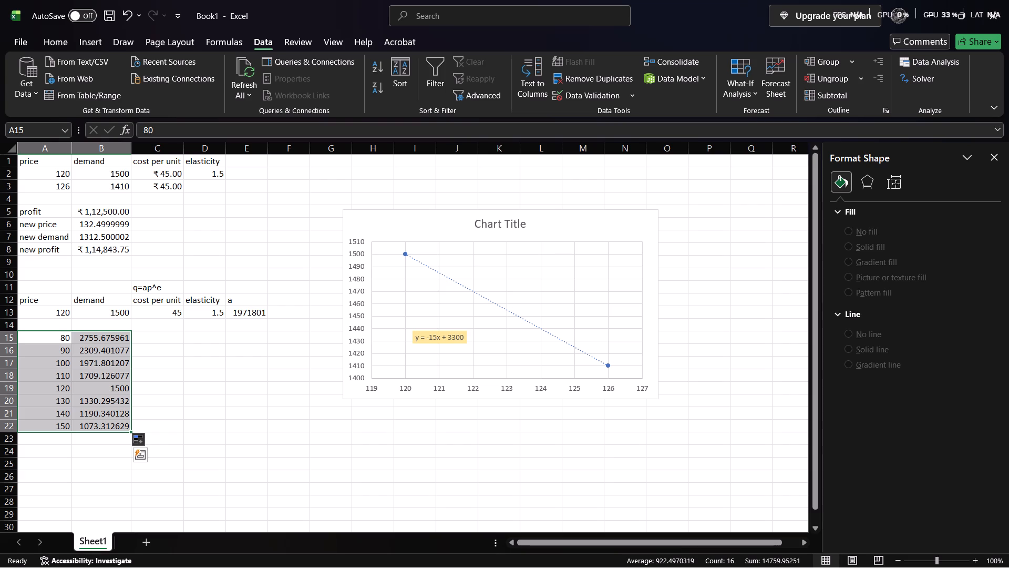
{"action": "left_click", "coordinate": [104, 41]}
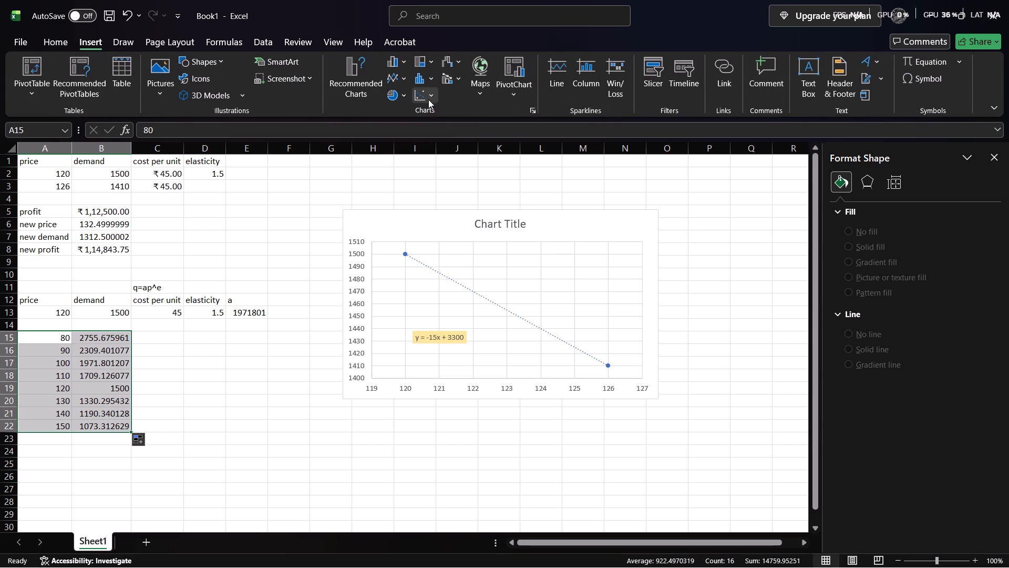
{"action": "left_click", "coordinate": [428, 99]}
{"action": "left_click", "coordinate": [424, 145]}
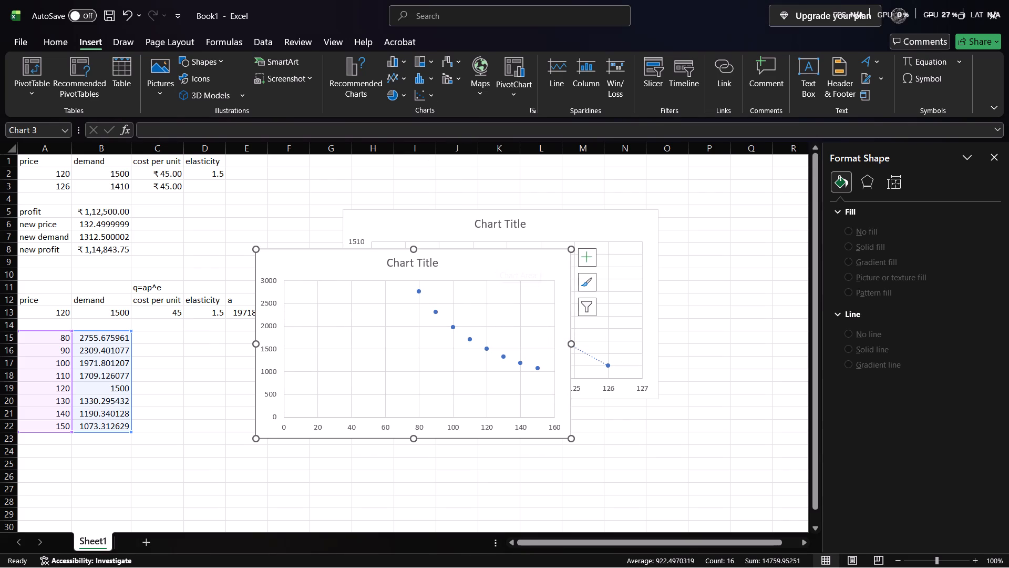
Add a linear trendline to the new scatter chart's data series and display its equation on the chart.
{"action": "left_click", "coordinate": [417, 292]}
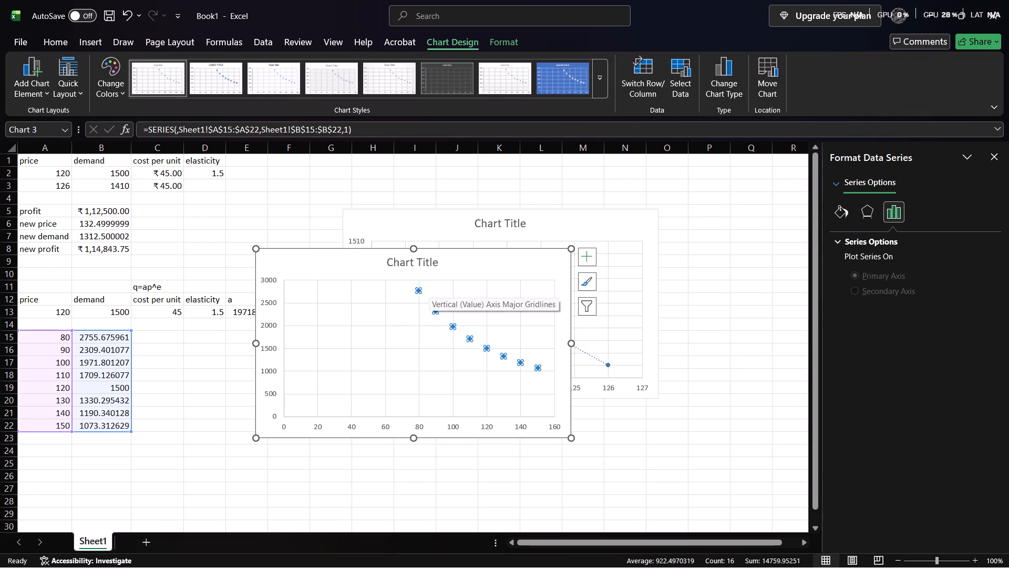
{"action": "right_click", "coordinate": [420, 291]}
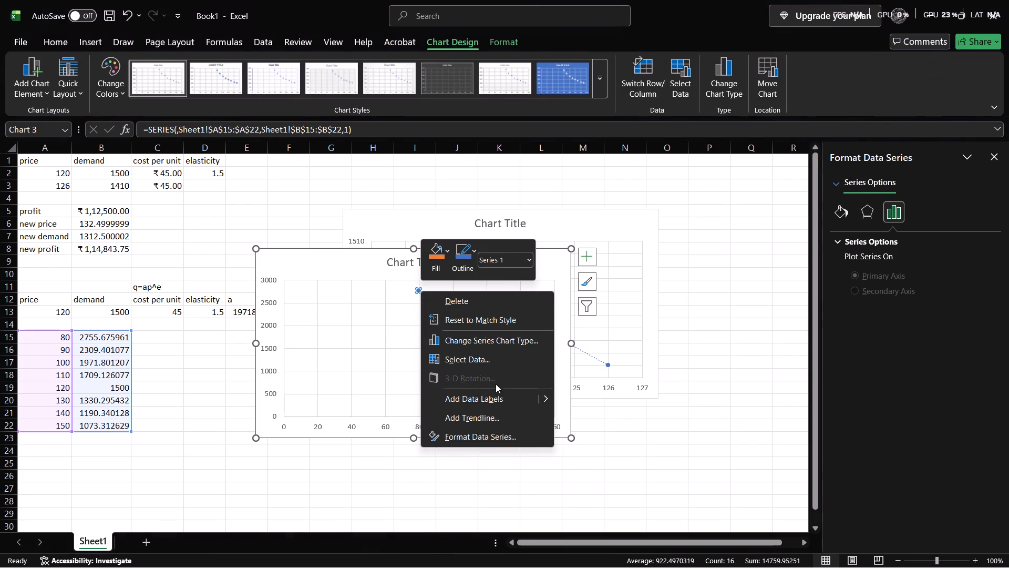
{"action": "left_click", "coordinate": [500, 414]}
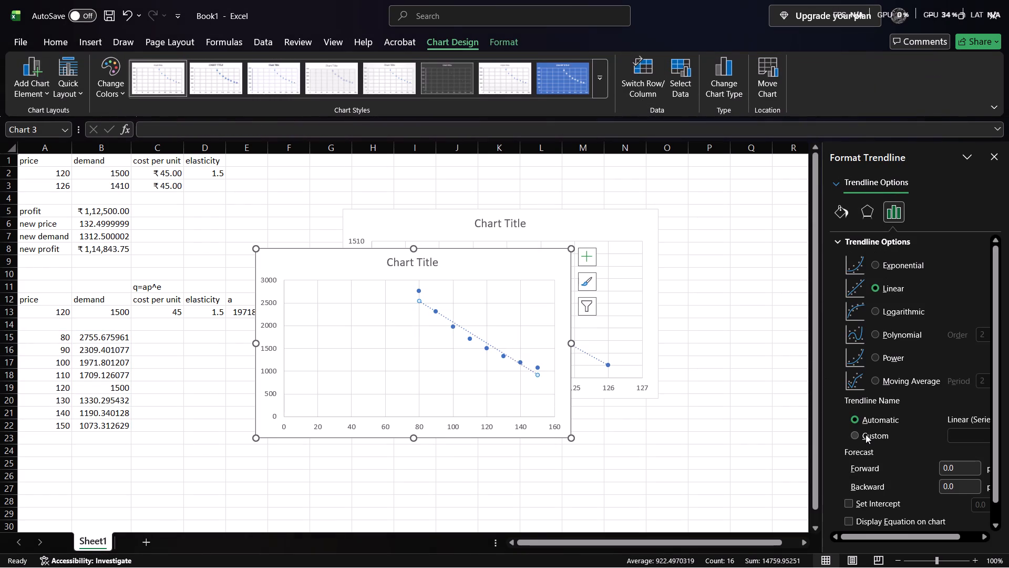
{"action": "scroll", "coordinate": [866, 434], "scroll_direction": "down", "scroll_amount": 4}
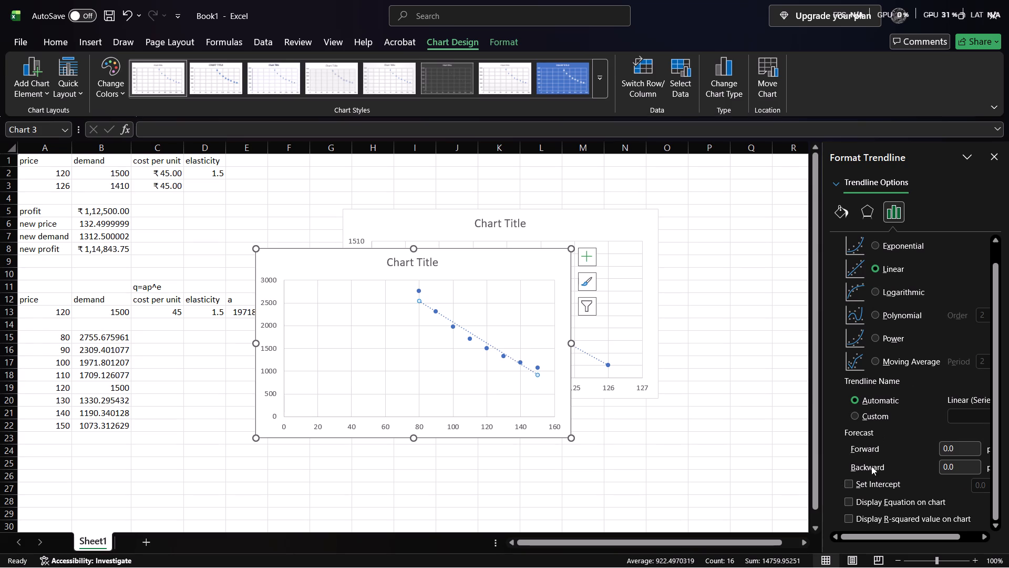
{"action": "left_click", "coordinate": [845, 502]}
Give the trendline equation label a solid fill and move it to the empty plot area left of the data points.
{"action": "left_click", "coordinate": [486, 376]}
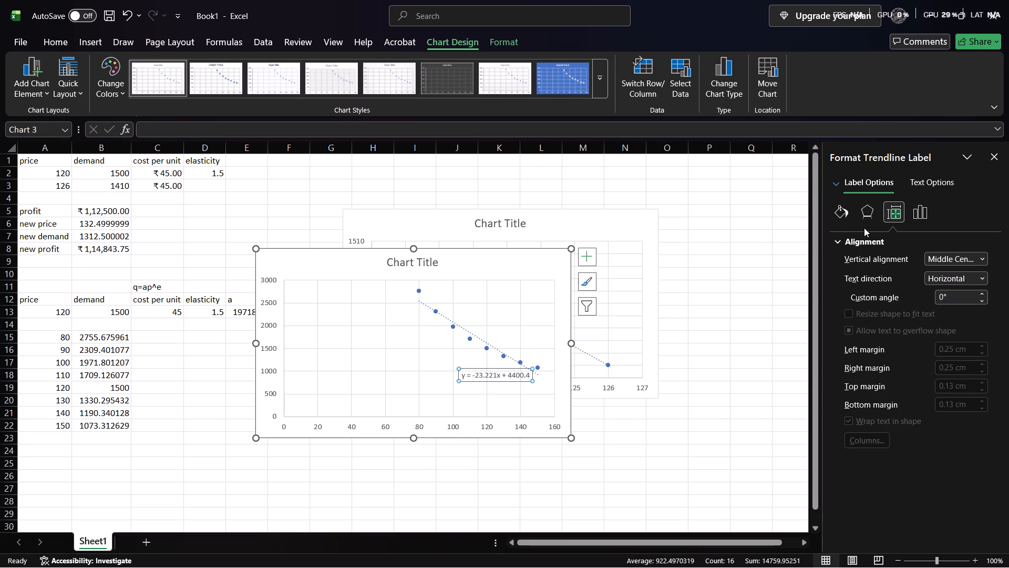
{"action": "left_click", "coordinate": [846, 218]}
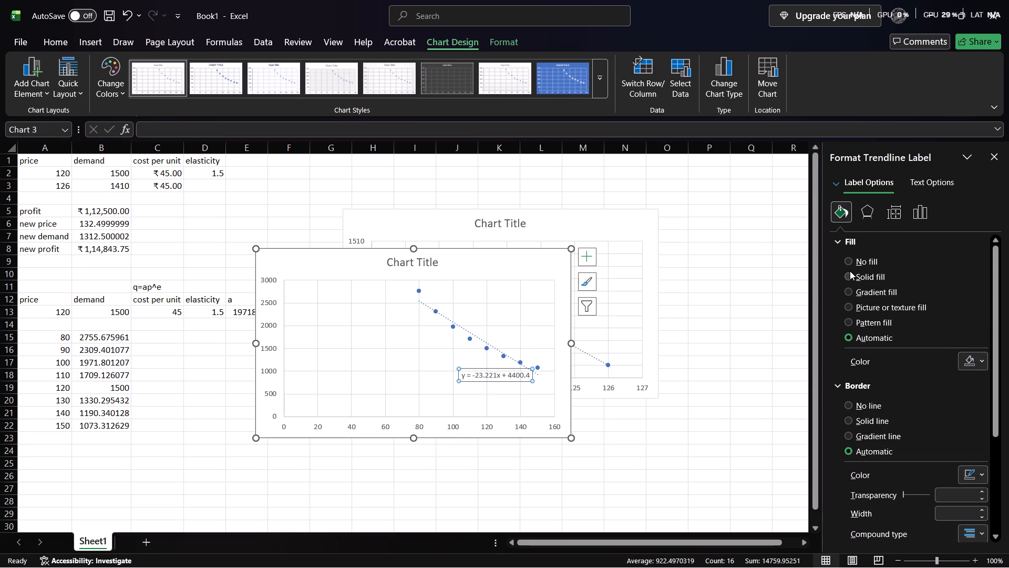
{"action": "left_click", "coordinate": [849, 279]}
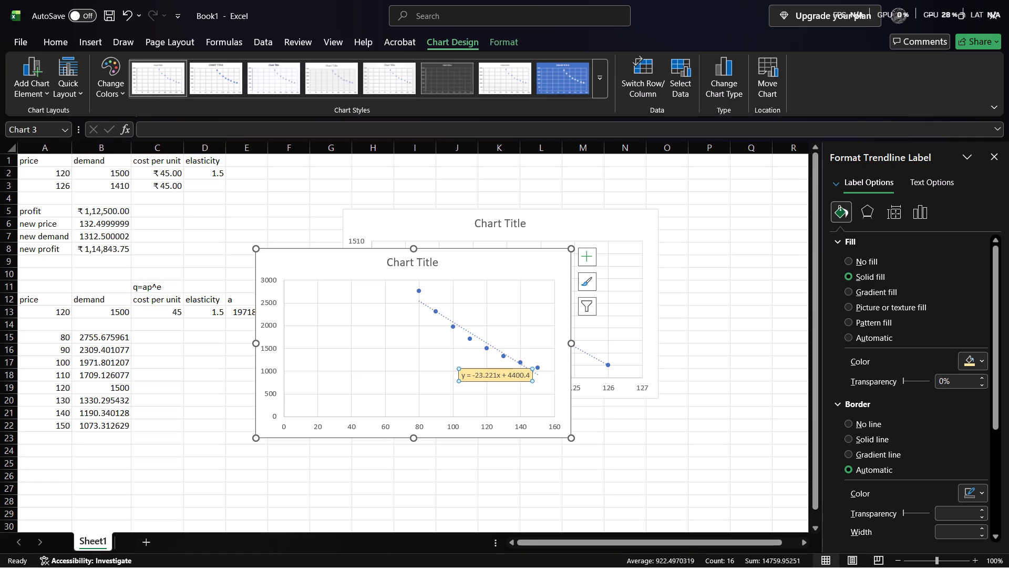
{"action": "left_click_drag", "start_coordinate": [504, 379], "coordinate": [511, 378]}
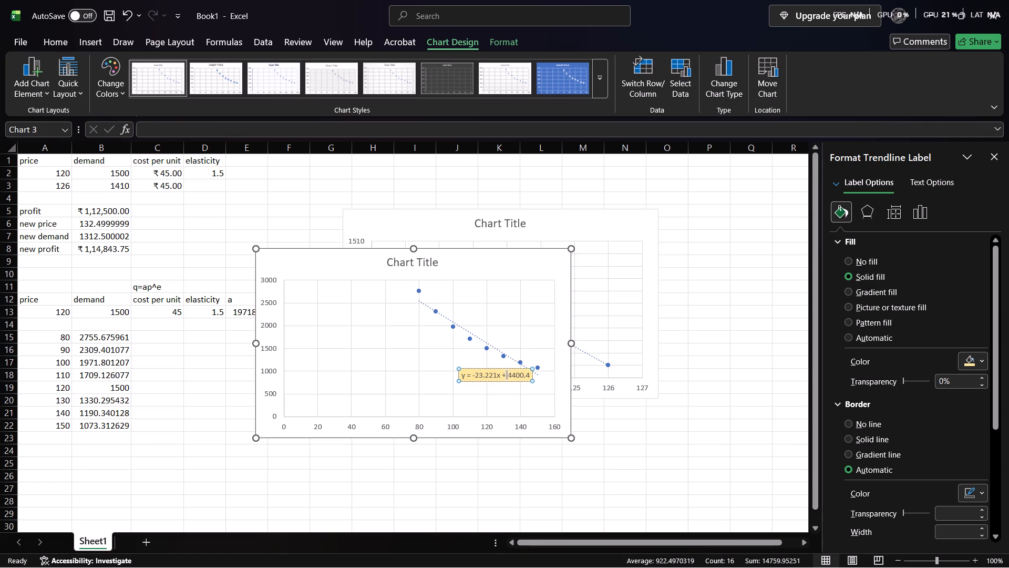
{"action": "left_click_drag", "start_coordinate": [511, 378], "coordinate": [524, 385]}
{"action": "left_click", "coordinate": [524, 385]}
{"action": "left_click_drag", "start_coordinate": [520, 378], "coordinate": [405, 353]}
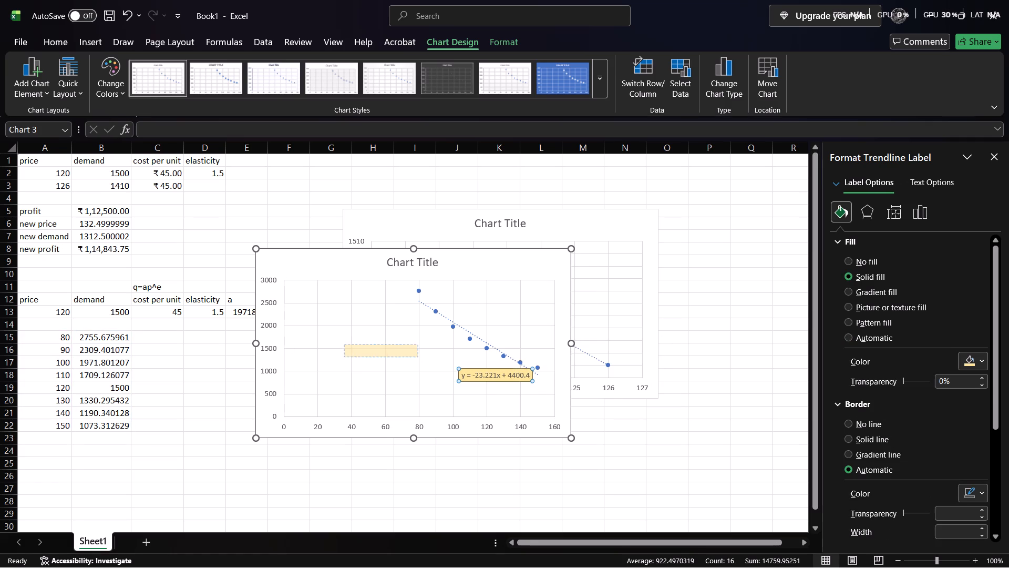
{"action": "left_click_drag", "start_coordinate": [405, 353], "coordinate": [383, 345]}
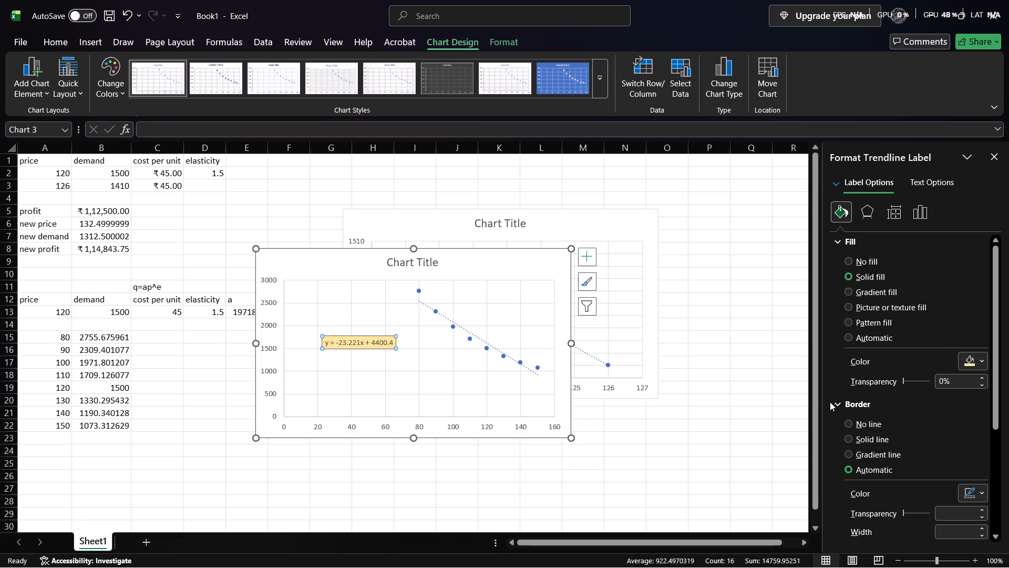
Give the trendline equation label a solid-line border in light gold.
{"action": "left_click_drag", "start_coordinate": [832, 400], "coordinate": [849, 442]}
{"action": "left_click", "coordinate": [849, 442]}
{"action": "left_click", "coordinate": [970, 489]}
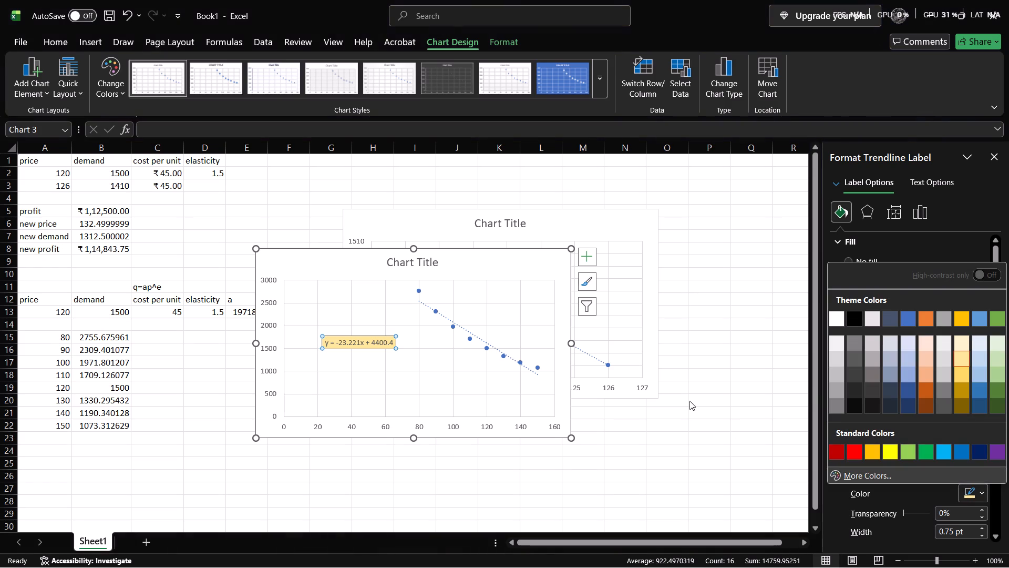
{"action": "left_click", "coordinate": [964, 362]}
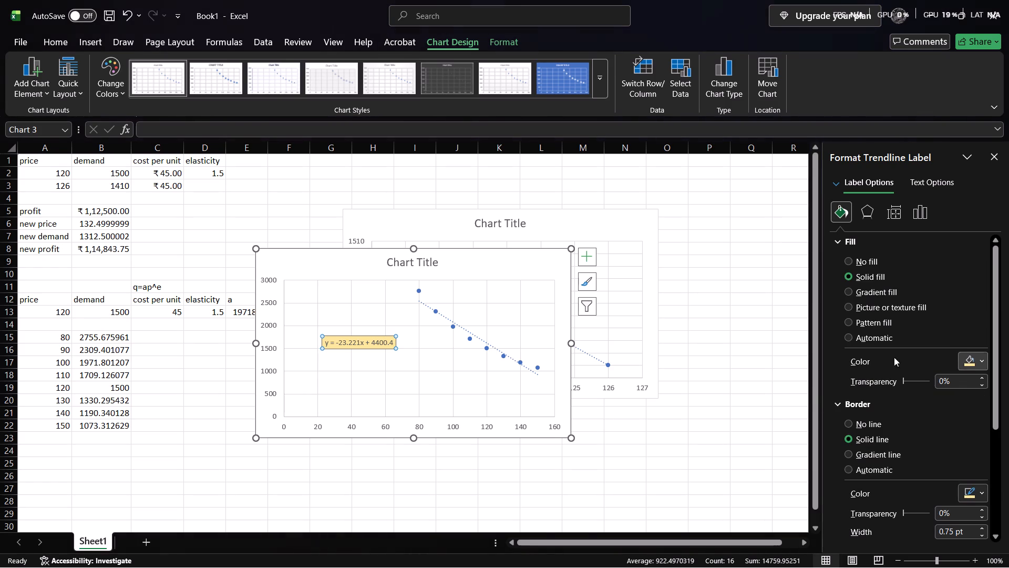
Move the new scatter chart directly beneath the first chart, roughly aligned with its left edge.
{"action": "left_click", "coordinate": [564, 374]}
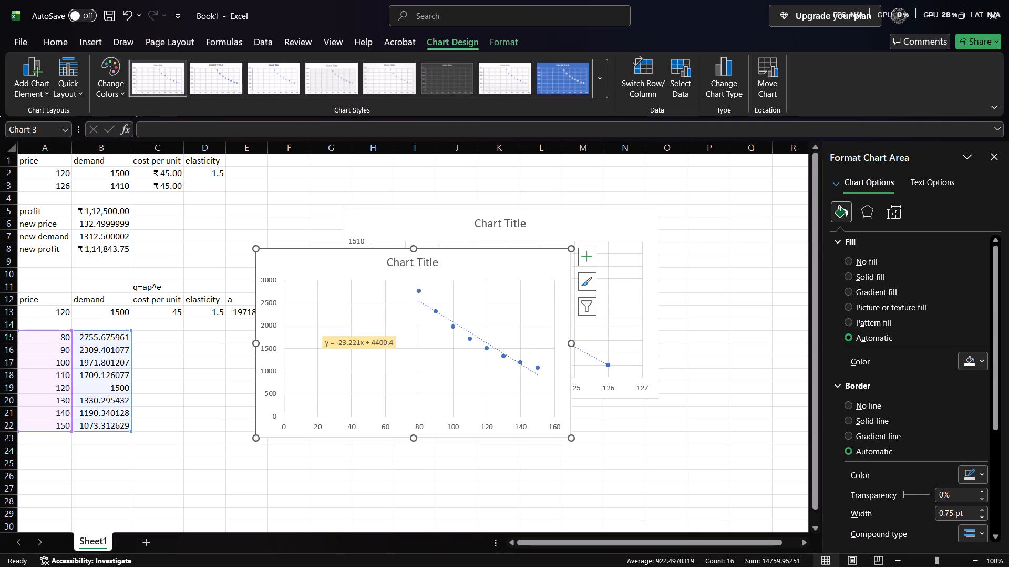
{"action": "left_click_drag", "start_coordinate": [508, 265], "coordinate": [603, 440]}
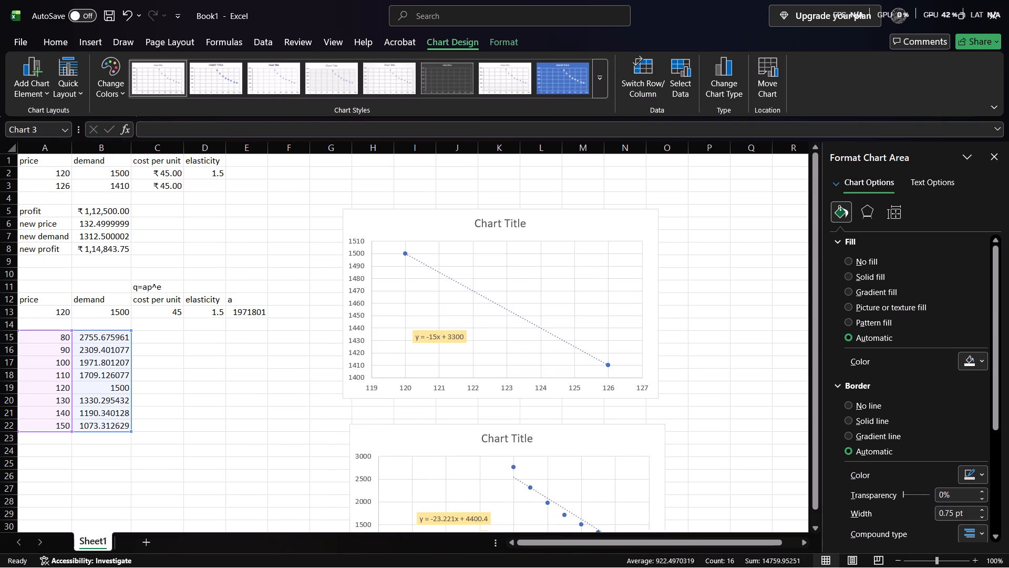
{"action": "left_click_drag", "start_coordinate": [603, 440], "coordinate": [590, 426]}
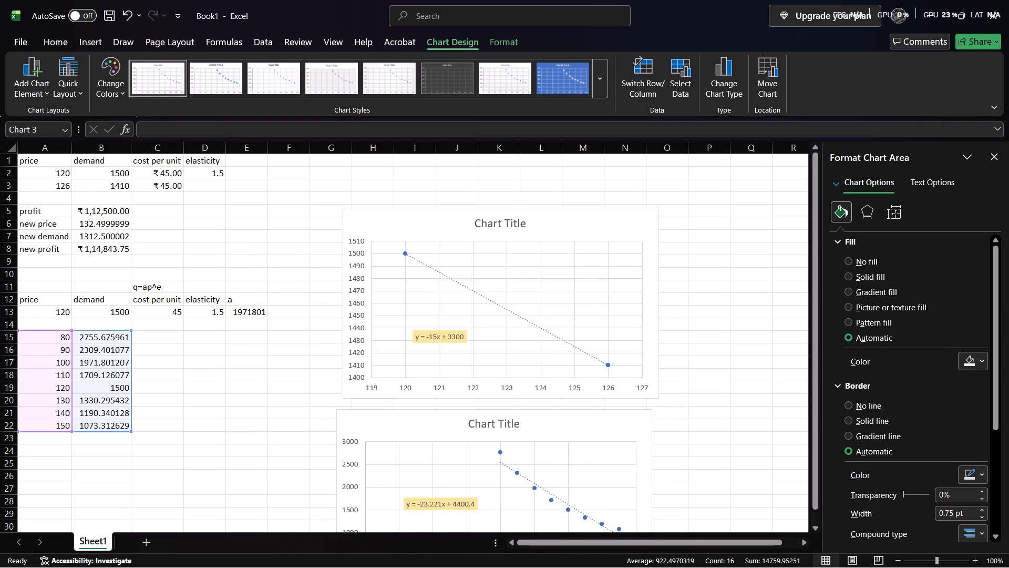
{"action": "left_click_drag", "start_coordinate": [590, 426], "coordinate": [595, 425]}
{"action": "left_click", "coordinate": [595, 425]}
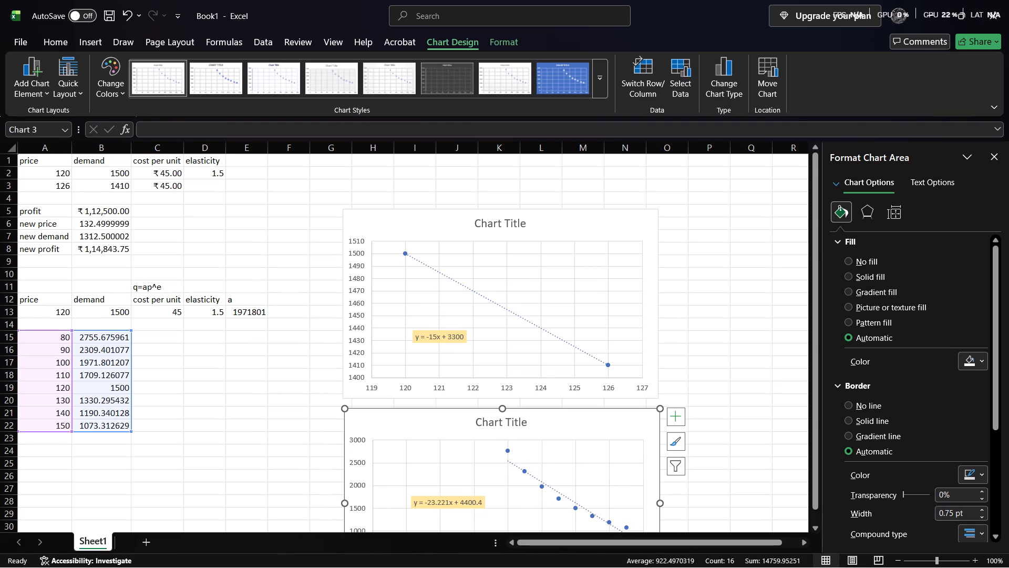
{"action": "scroll", "coordinate": [698, 291], "scroll_direction": "down", "scroll_amount": 1}
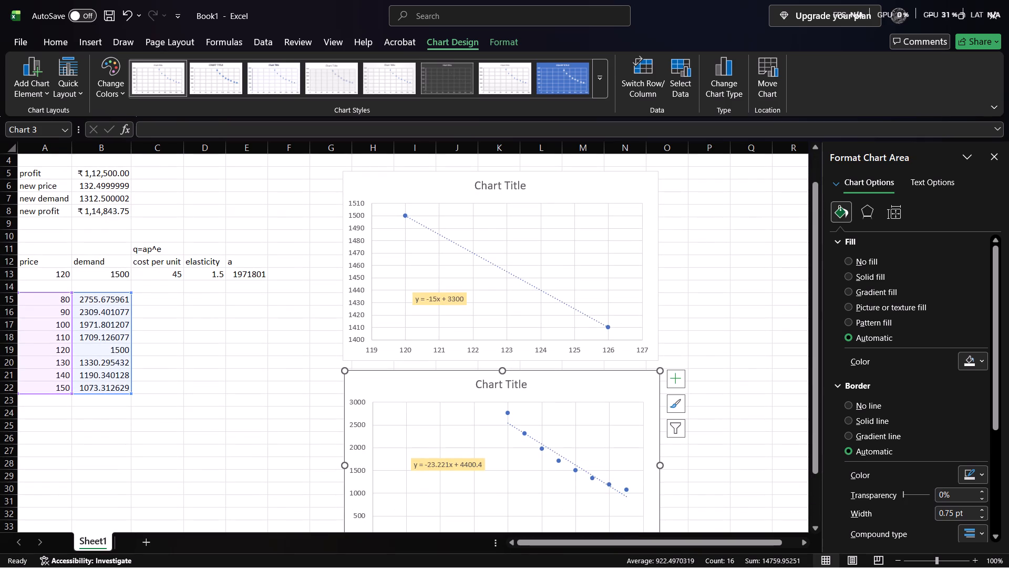
{"action": "left_click", "coordinate": [1008, 3]}
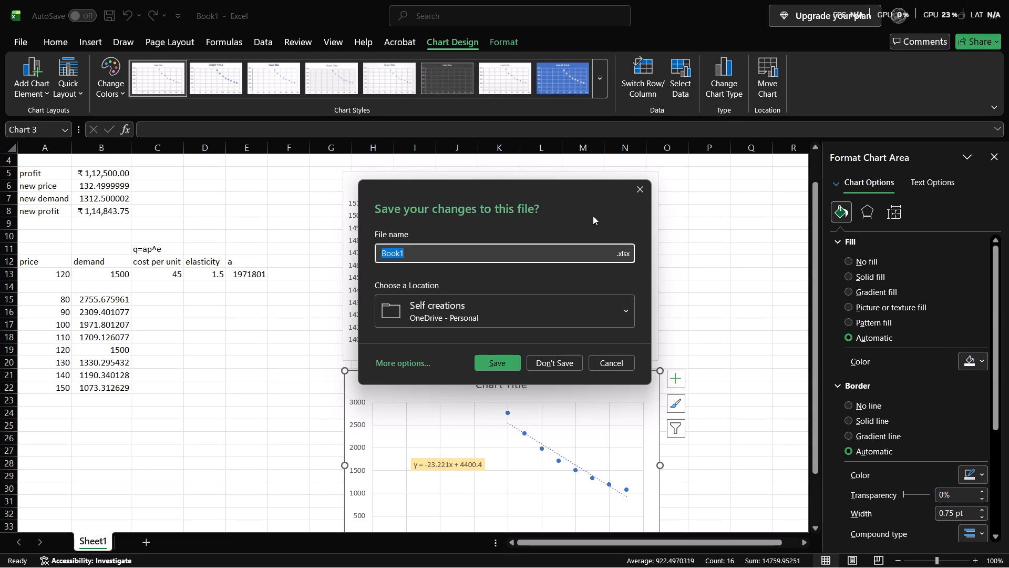
{"action": "left_click", "coordinate": [545, 315]}
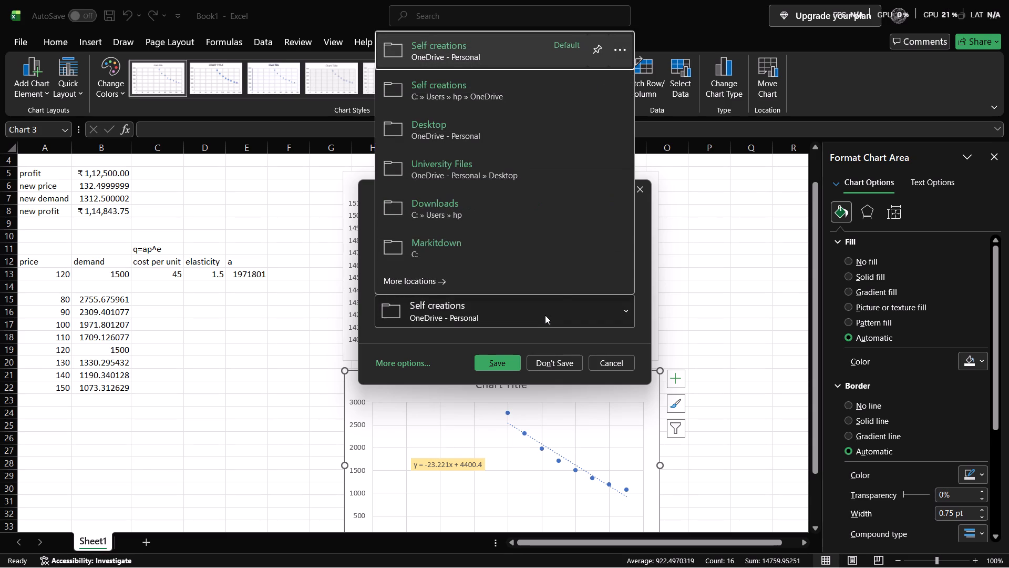
{"action": "left_click", "coordinate": [554, 181]}
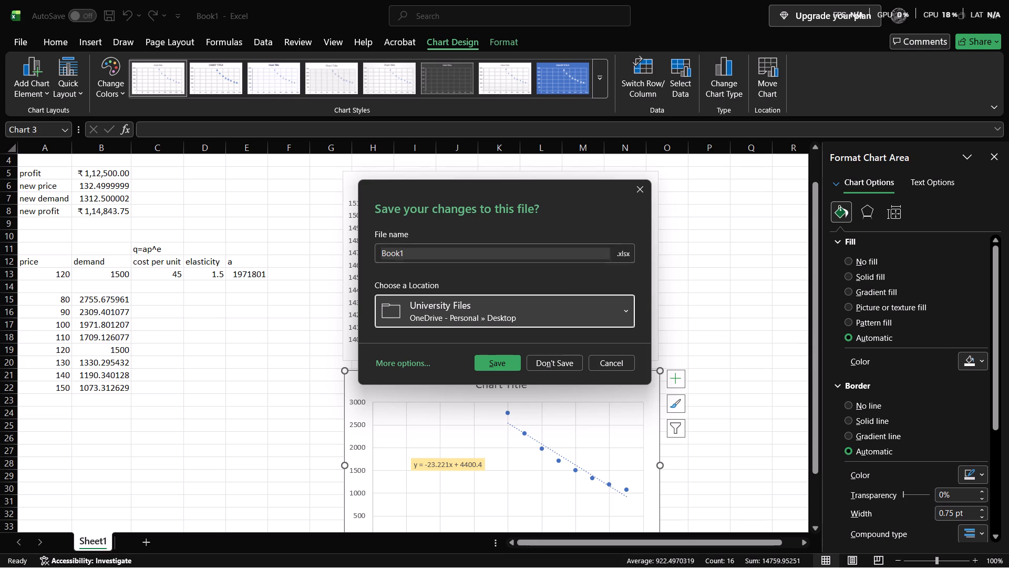
{"action": "left_click_drag", "start_coordinate": [570, 255], "coordinate": [431, 268]}
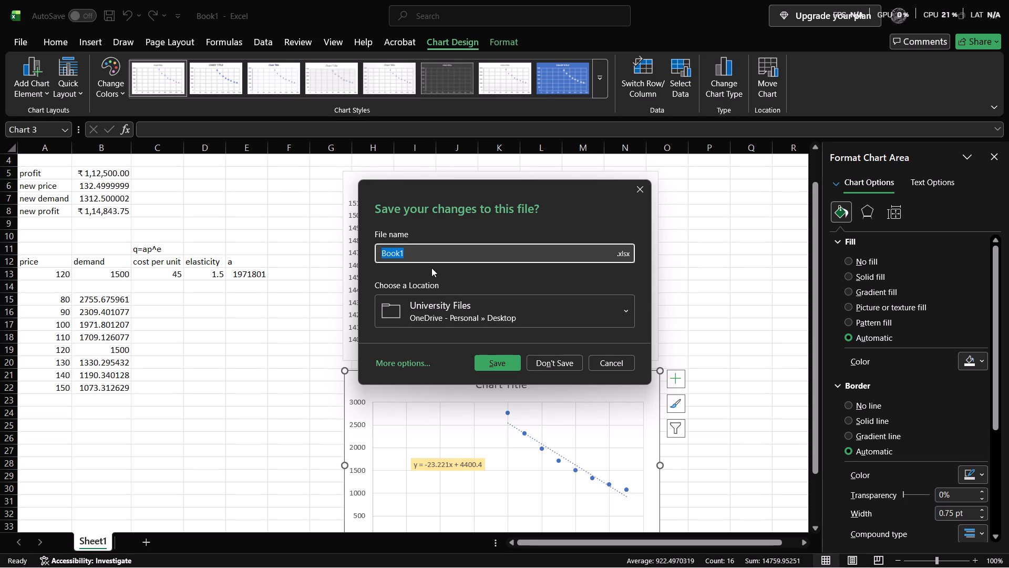